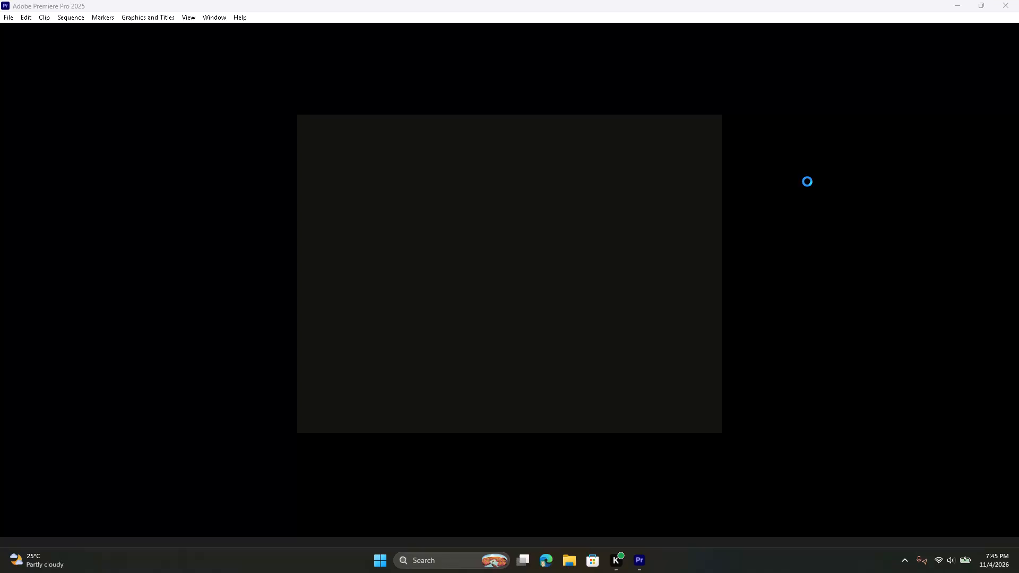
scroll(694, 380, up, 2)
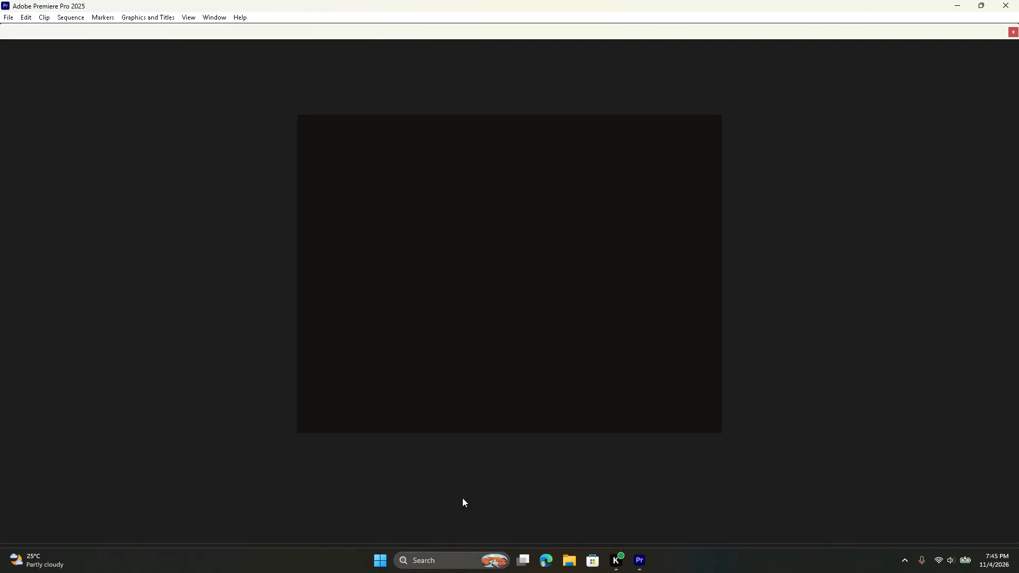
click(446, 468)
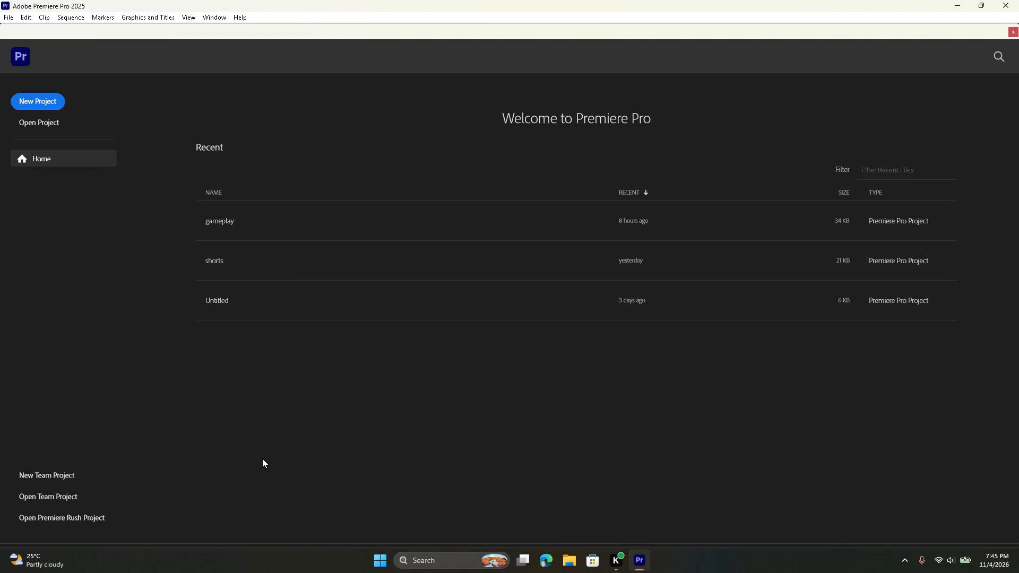
Open the recent project shorts and dismiss the request to relink its missing media without locating the file.
click(240, 262)
click(242, 261)
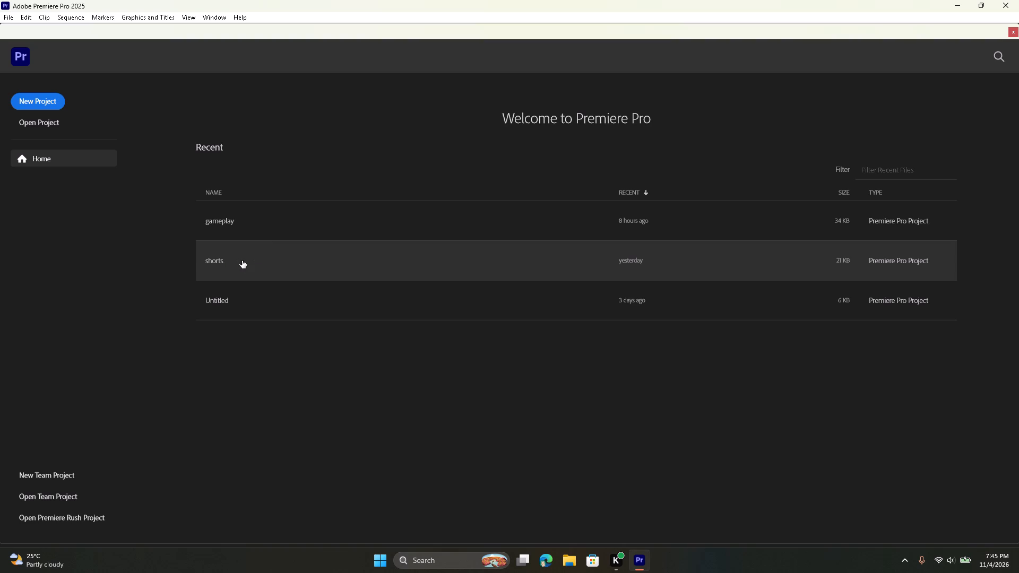
click(242, 261)
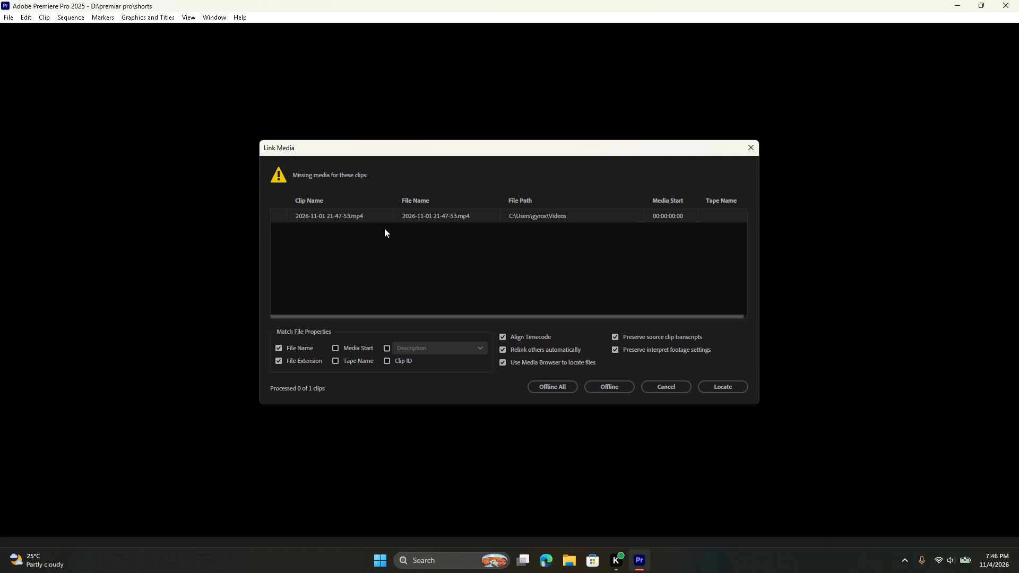
drag(455, 270, 764, 379)
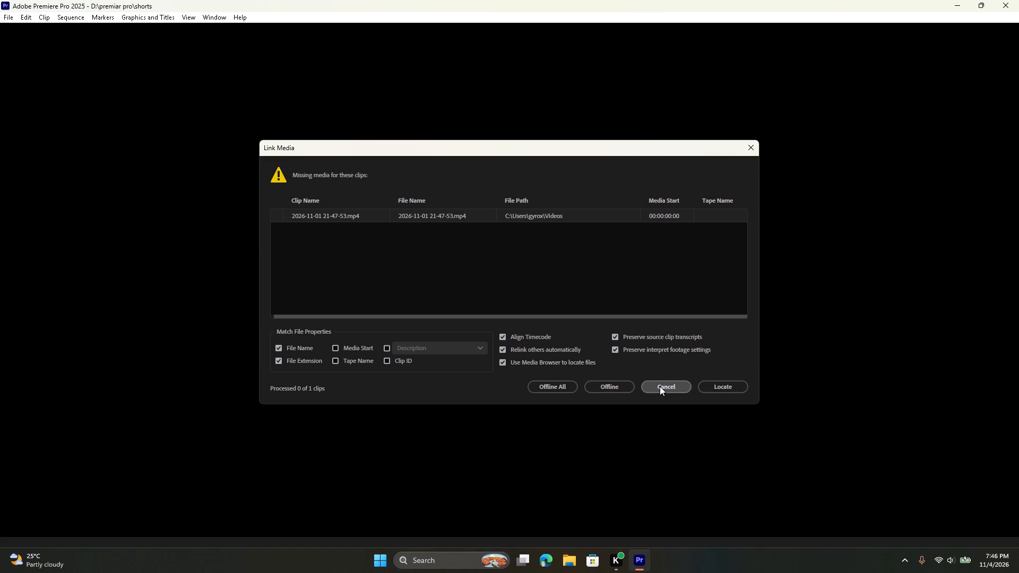
click(659, 386)
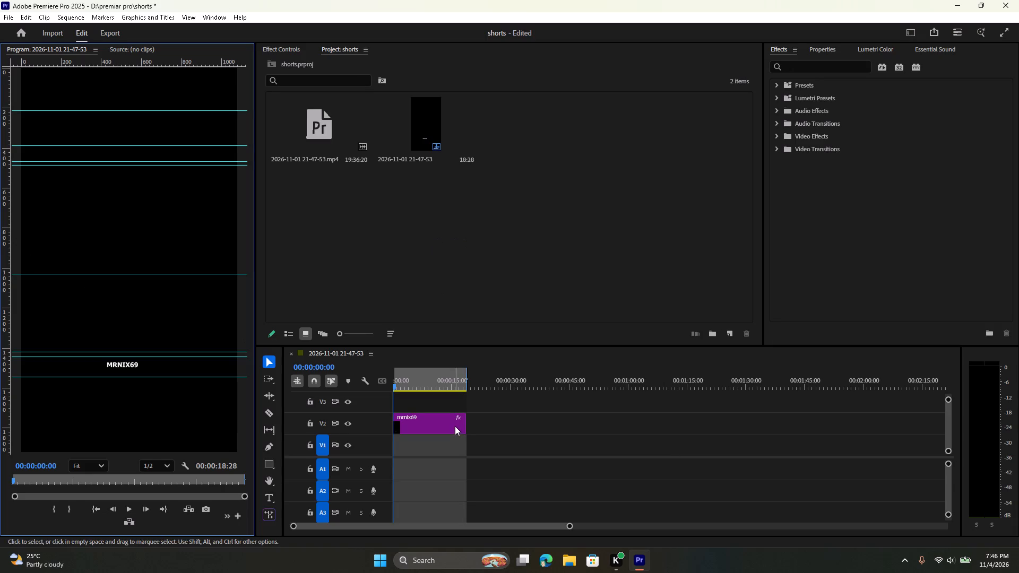
double_click(476, 270)
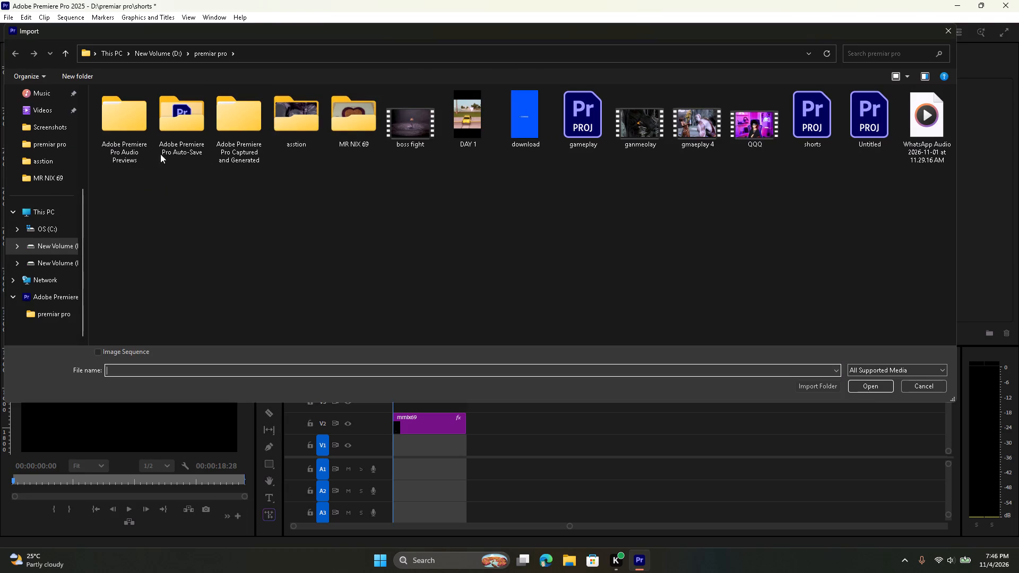
click(47, 115)
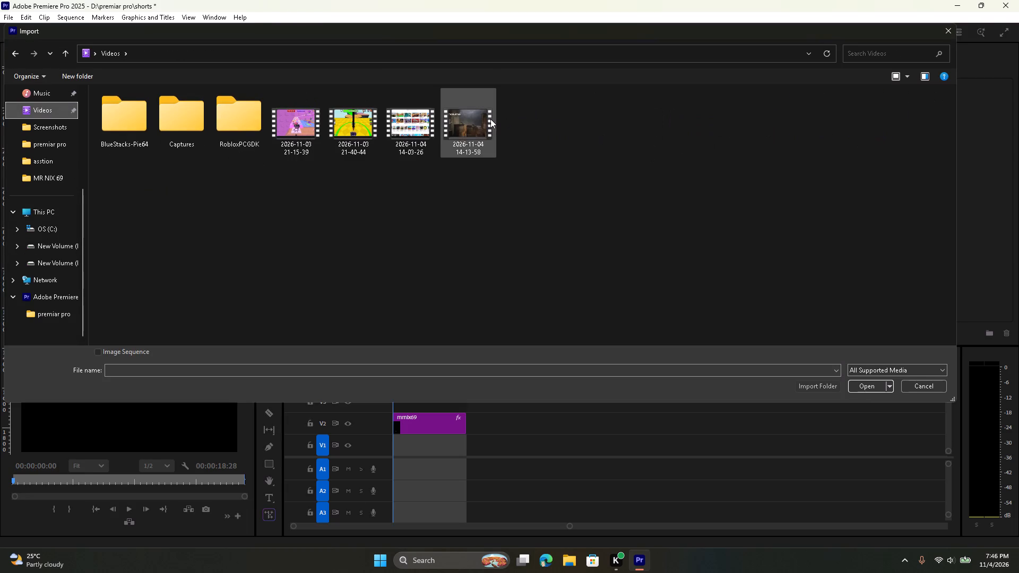
click(444, 124)
click(875, 382)
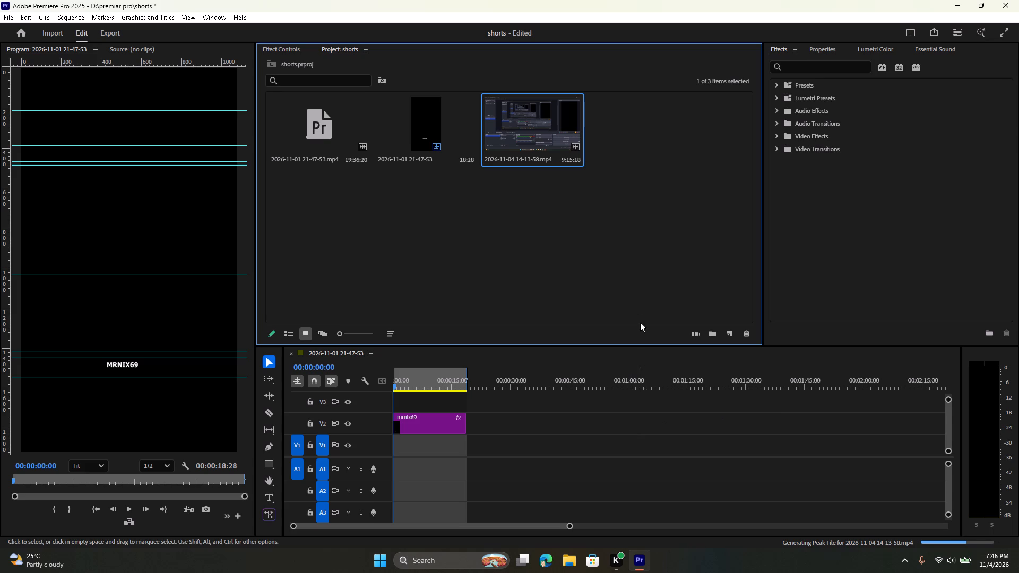
drag(534, 124, 374, 457)
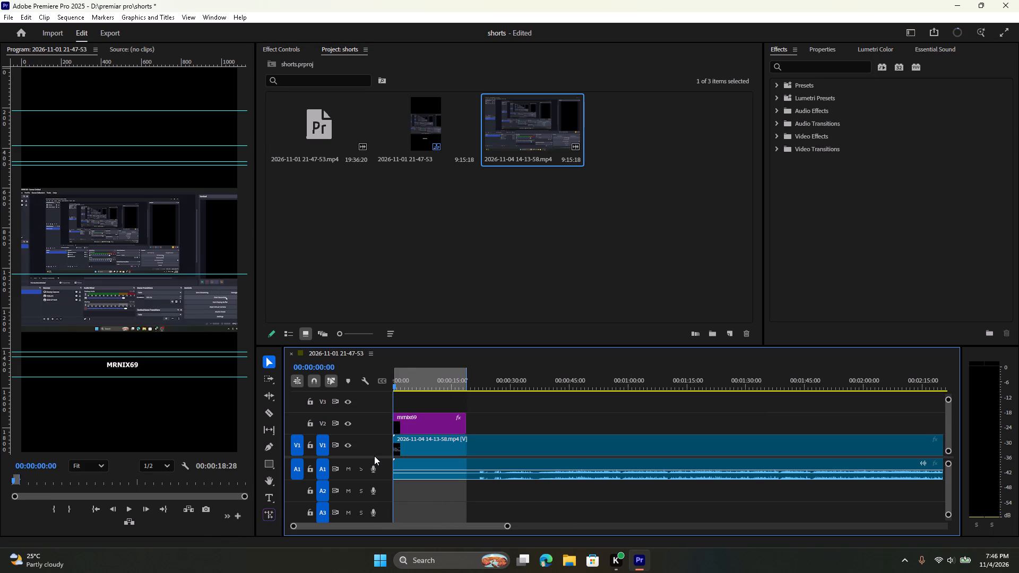
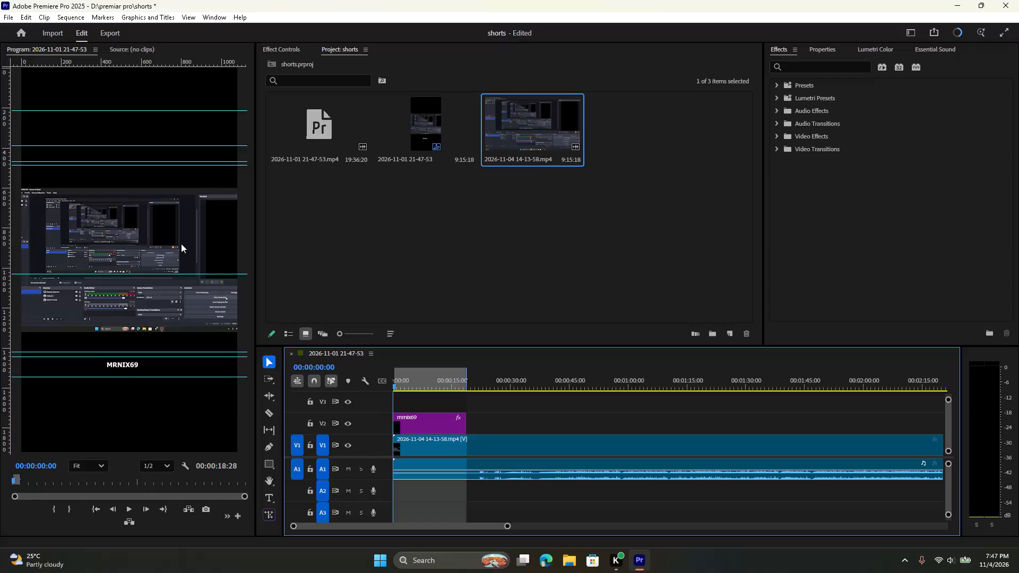
click(438, 442)
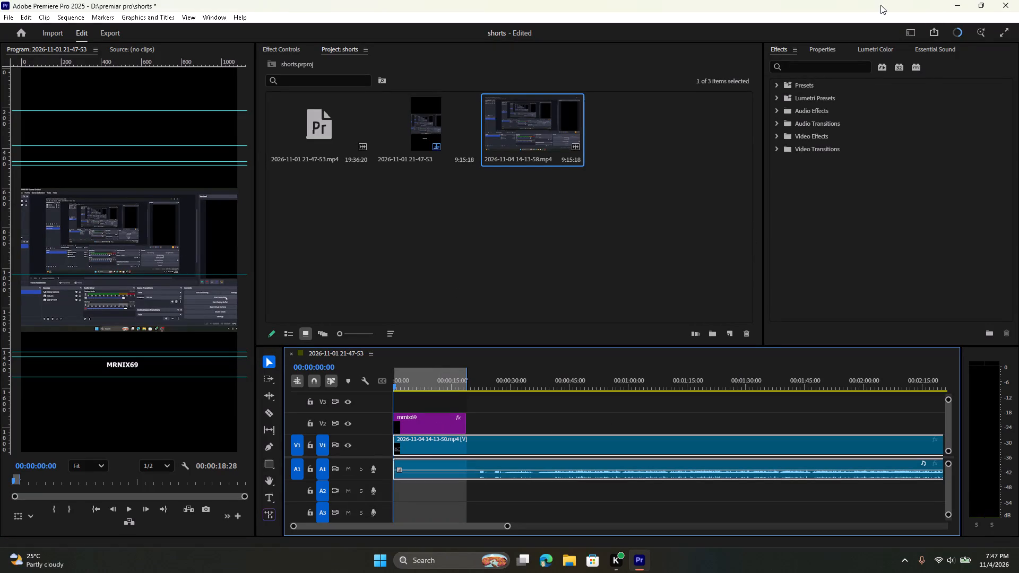
click(823, 53)
drag(878, 158, 902, 159)
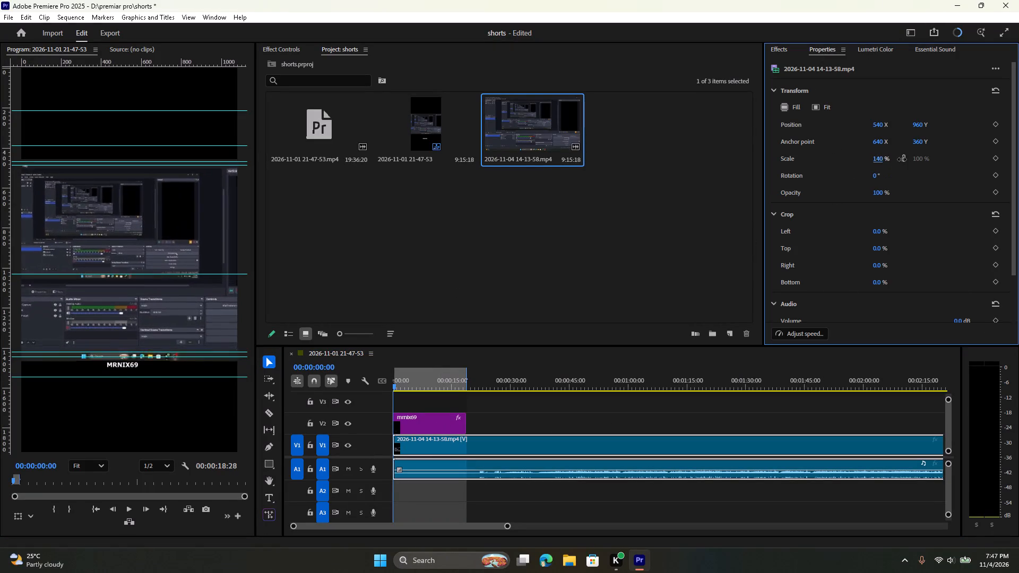
drag(902, 159, 916, 162)
key(space)
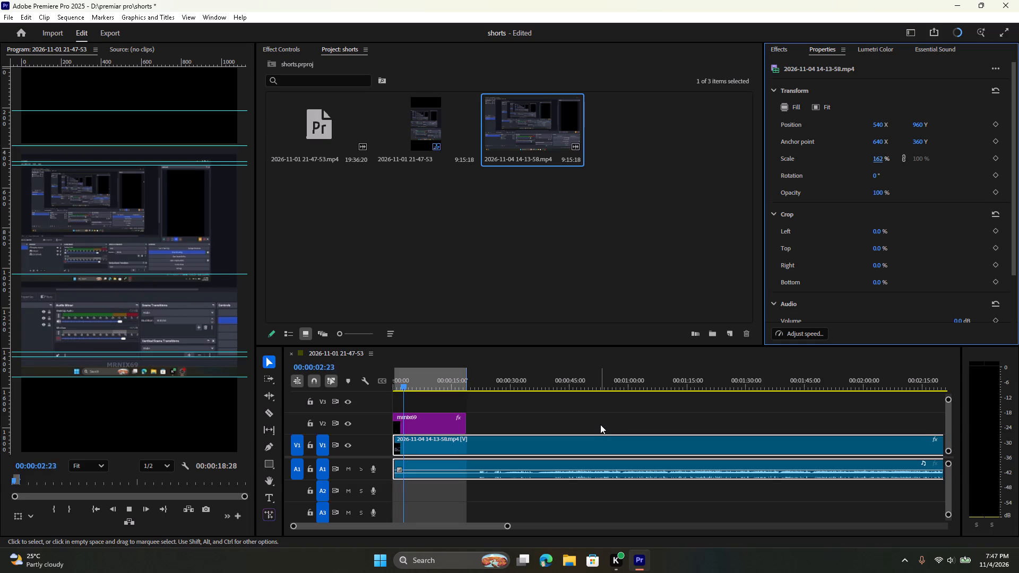
Import the four SaveInta.com videos from the Downloads folder into the project.
double_click(381, 240)
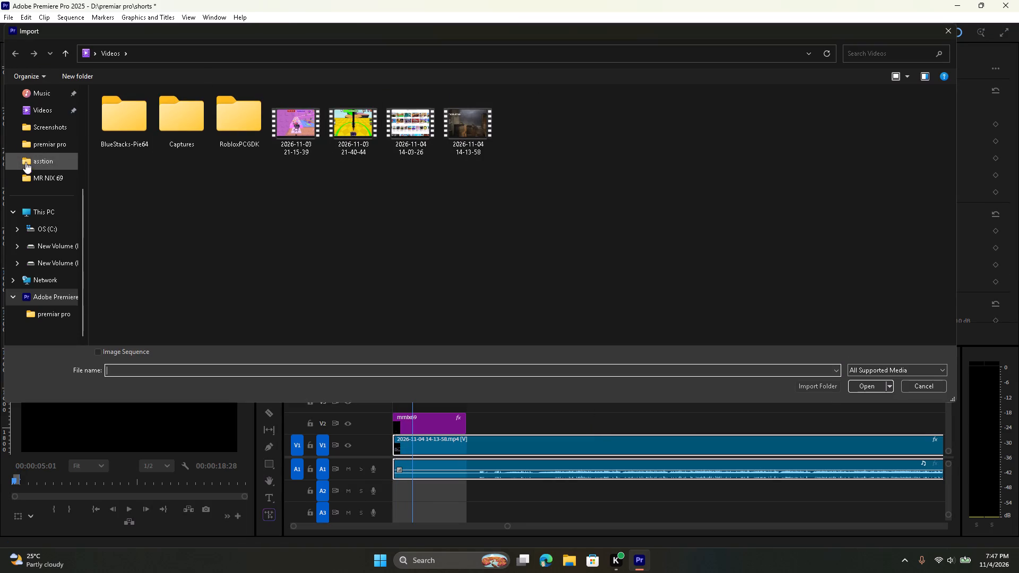
scroll(53, 169, up, 5)
click(53, 236)
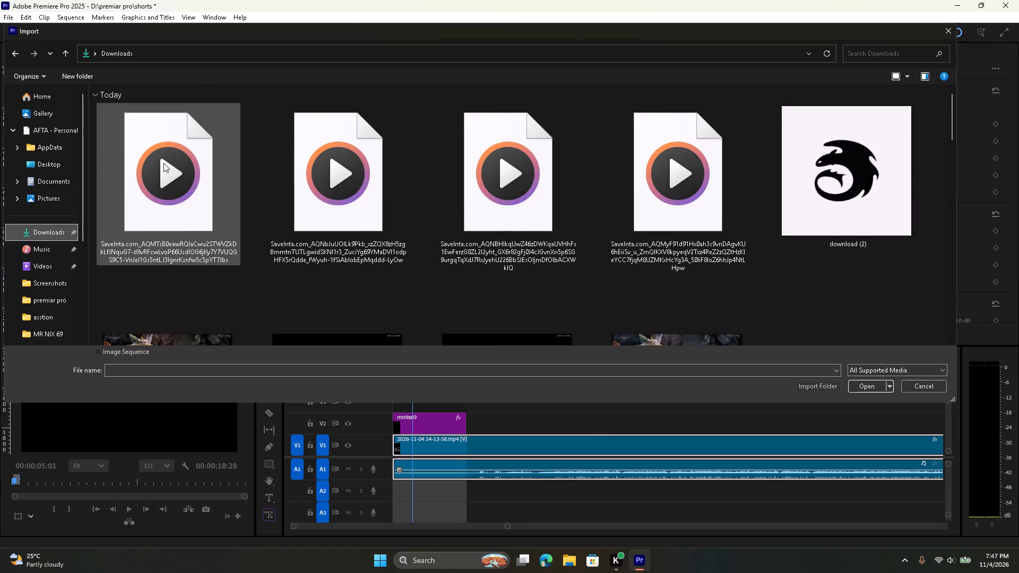
click(174, 152)
shift+click(663, 178)
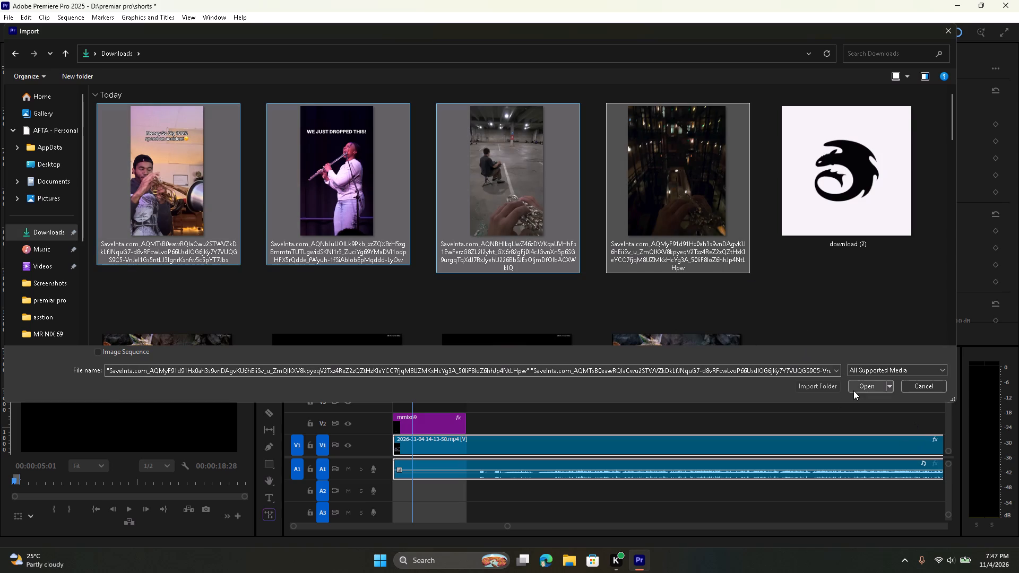
click(857, 387)
click(598, 244)
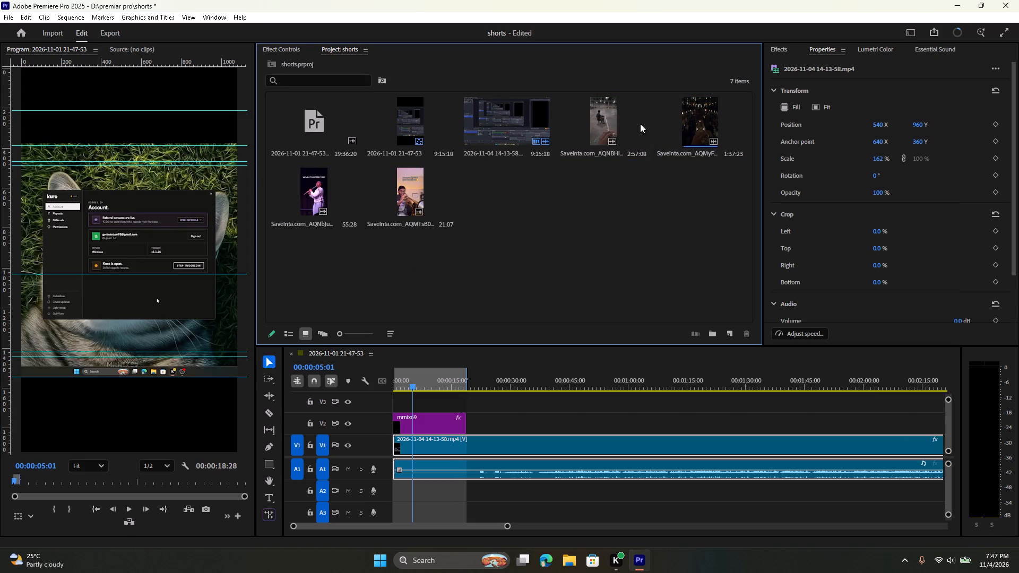
Audition the SaveInta.com_AQMyF and SaveInta.com_AQNBHI clips, and place only the latter's audio on track A2 at the sequence start.
double_click(688, 117)
key(space)
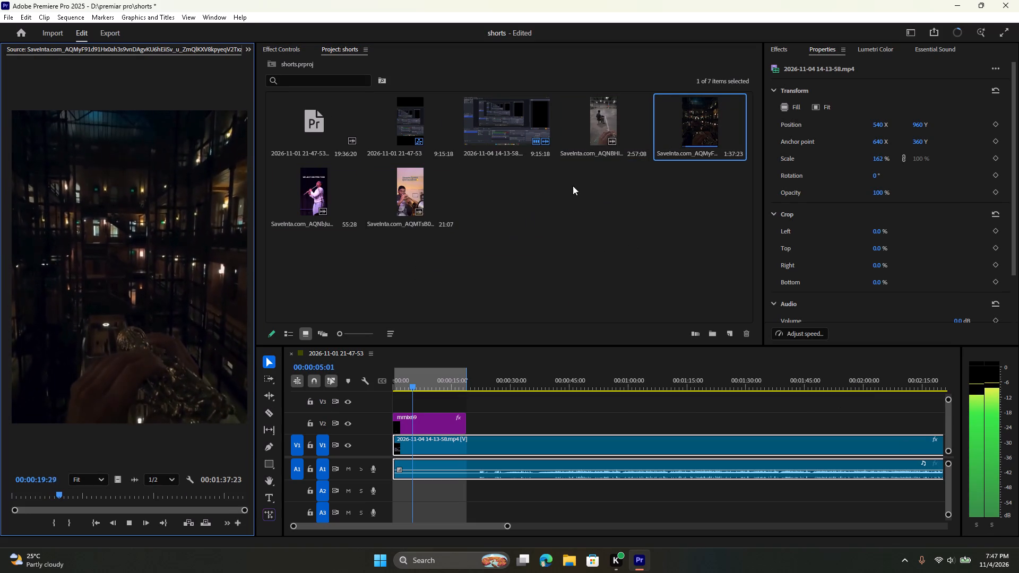
double_click(605, 122)
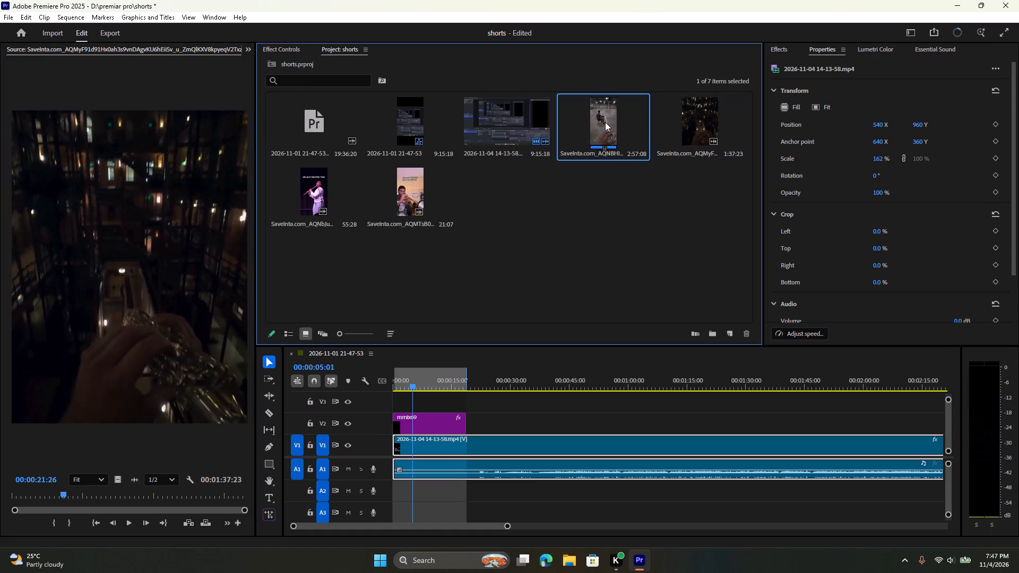
key(space)
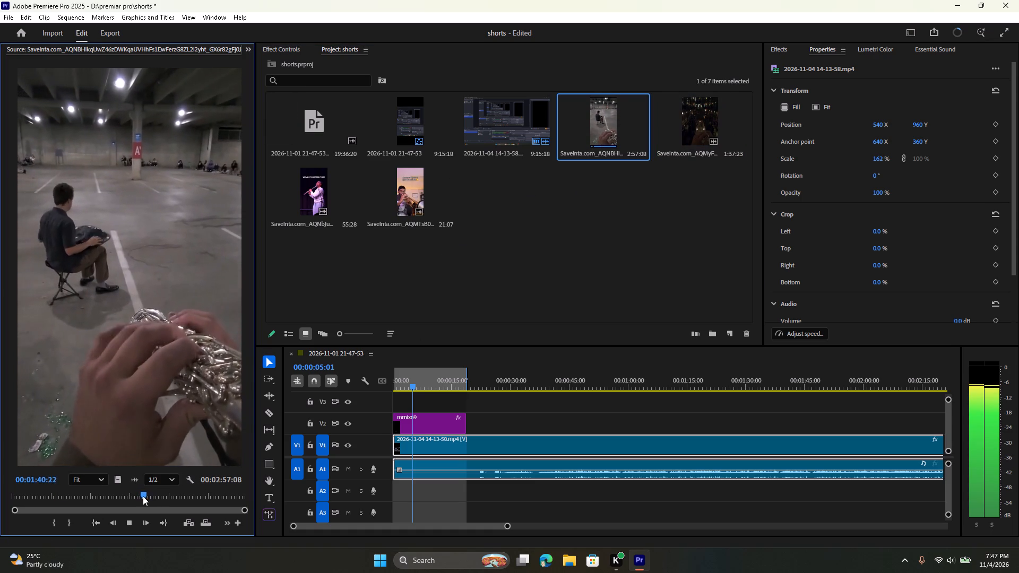
drag(143, 496, 13, 502)
key(space)
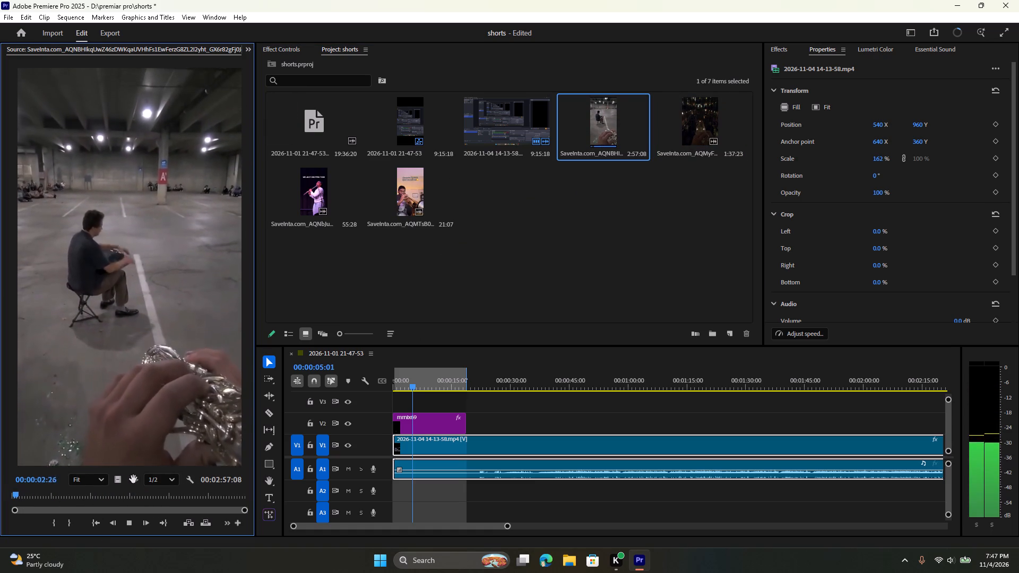
key(space)
drag(132, 484, 284, 483)
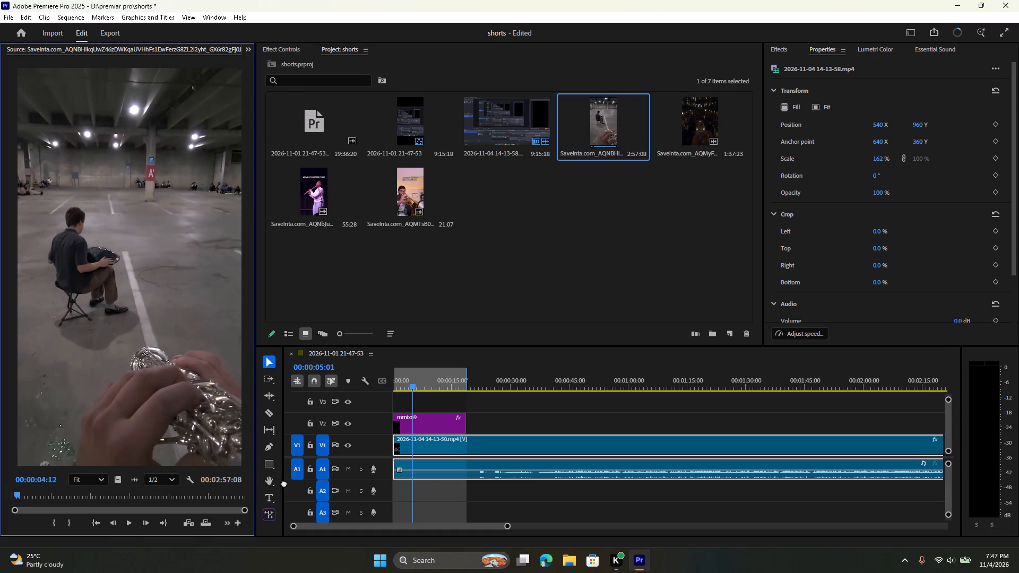
drag(284, 483, 387, 485)
Review the screen recording together with the added audio from about 0:05 to 1:09 of the sequence.
scroll(441, 418, down, 5)
scroll(408, 408, up, 6)
drag(412, 385, 429, 387)
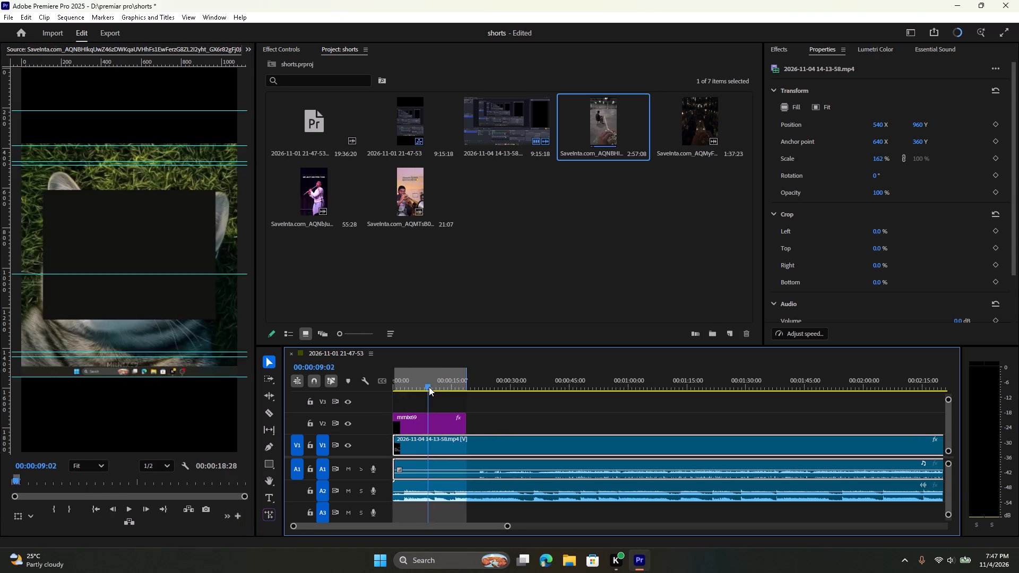
drag(429, 387, 524, 410)
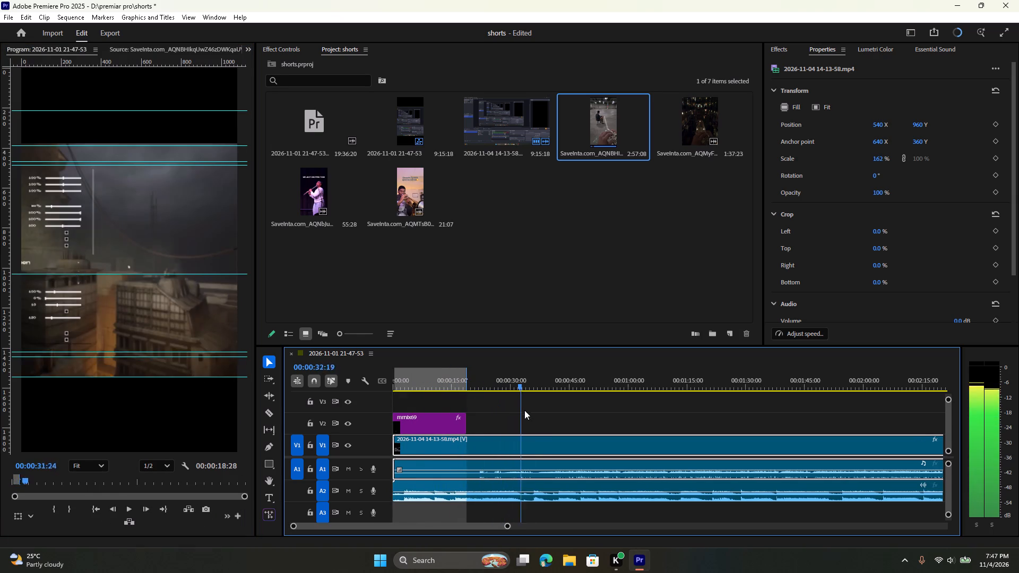
drag(524, 410, 561, 418)
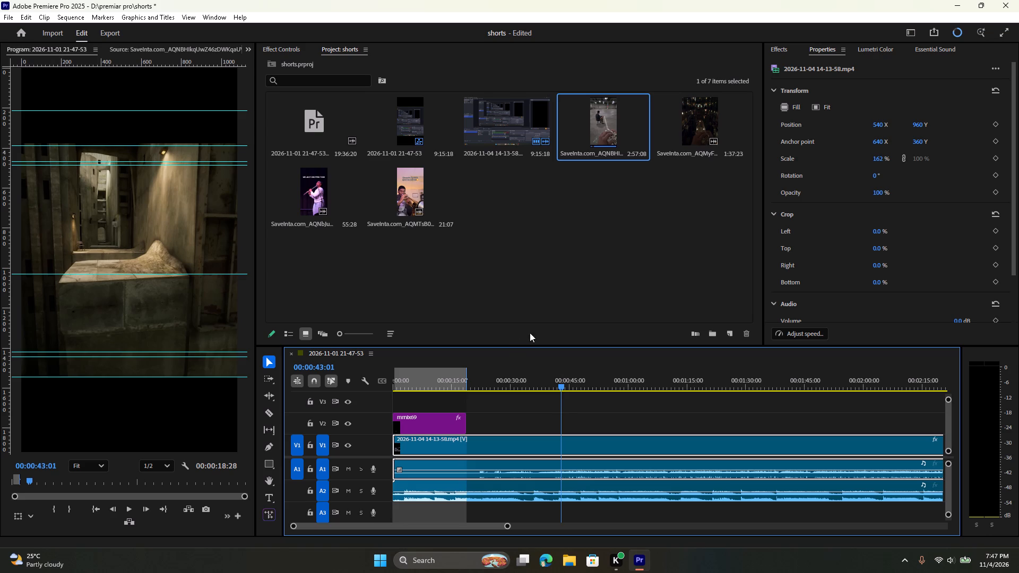
key(space)
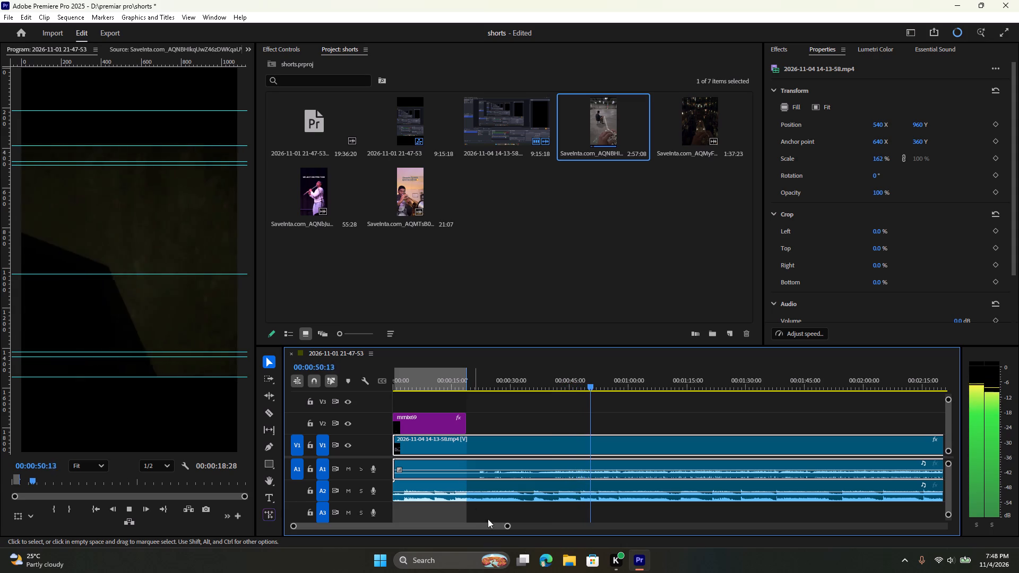
scroll(642, 484, down, 7)
key(space)
key(space)
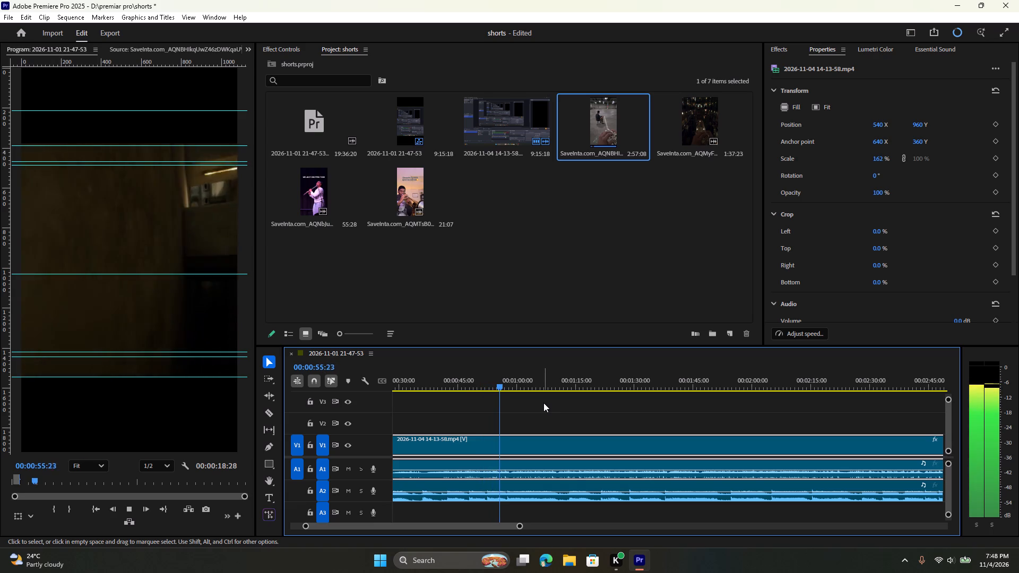
key(space)
scroll(545, 414, down, 6)
drag(412, 385, 417, 386)
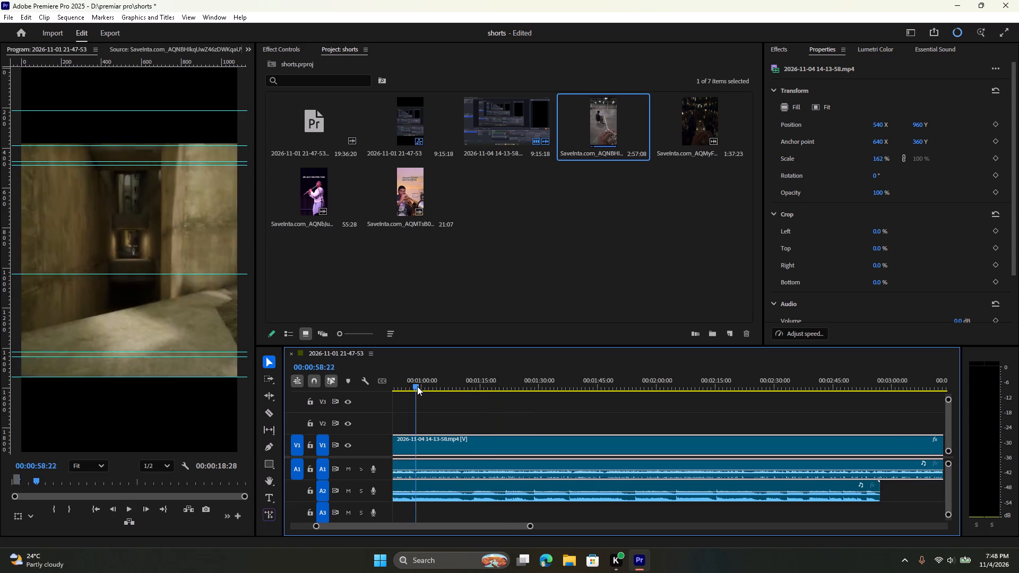
drag(417, 386, 428, 391)
key(space)
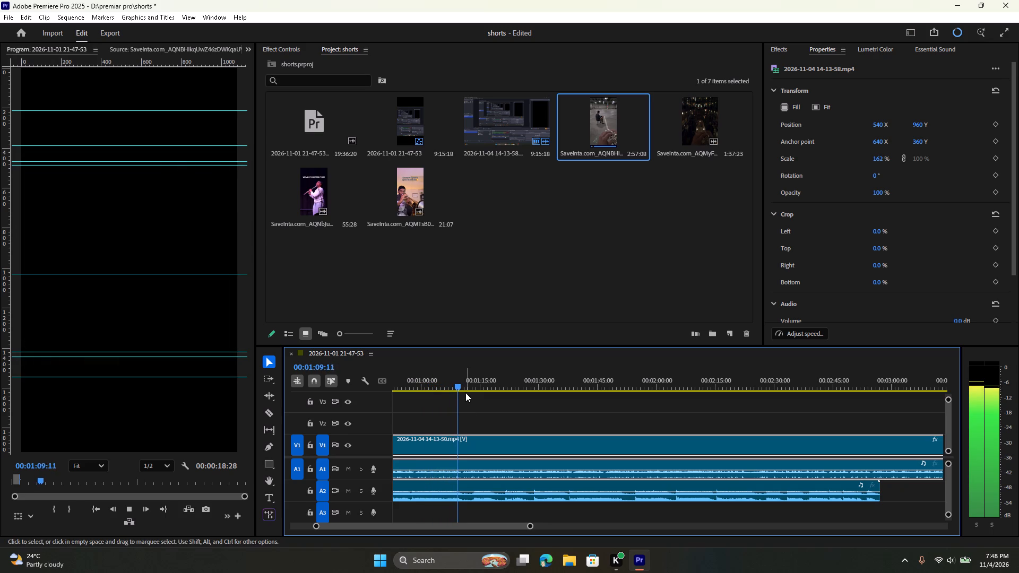
Examine the gameplay footage in the sequence from about 1:12 to 2:02.
drag(464, 388, 472, 390)
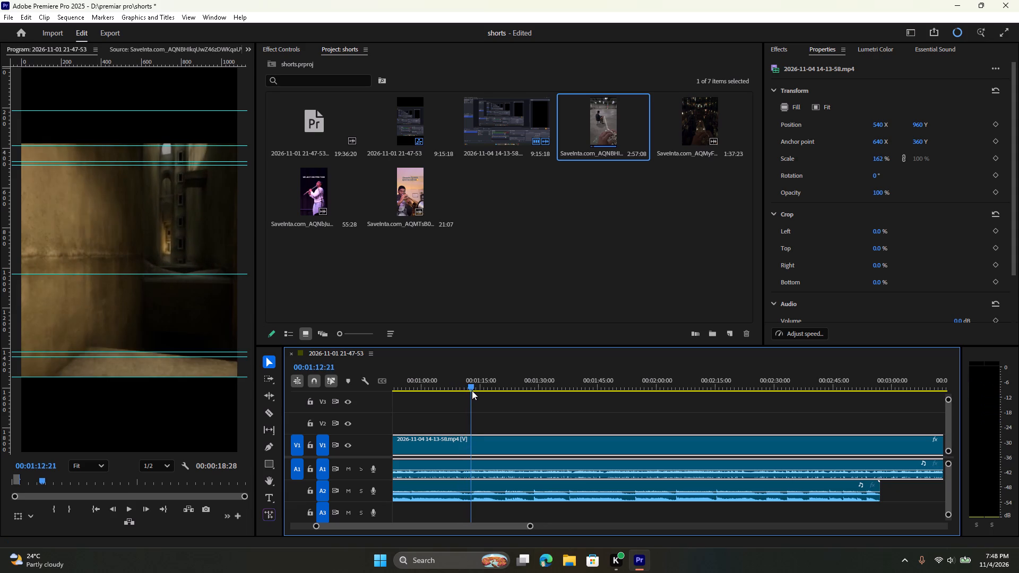
drag(472, 390, 472, 390)
key(space)
alt+scroll(503, 457, up, 5)
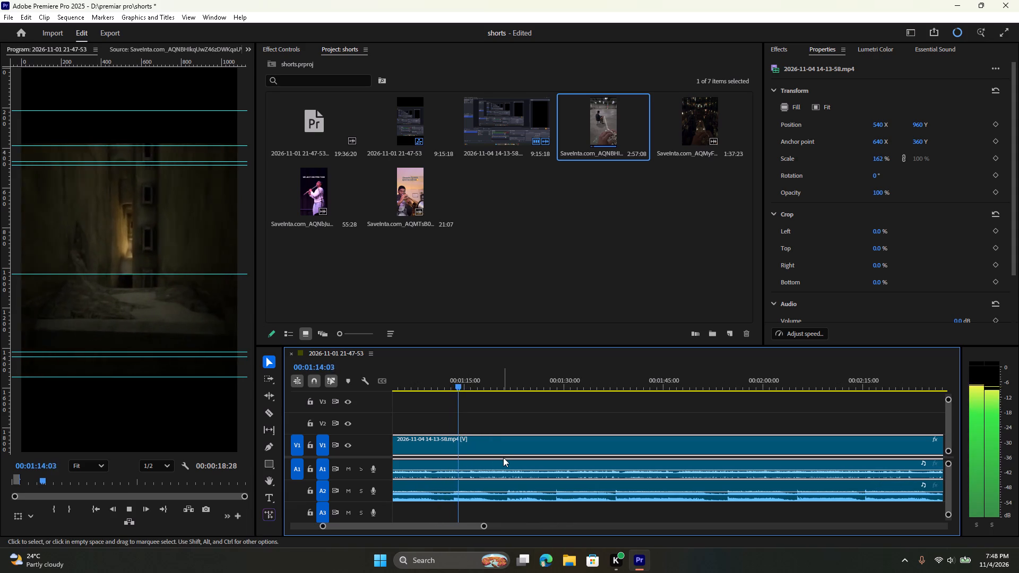
drag(474, 377, 487, 379)
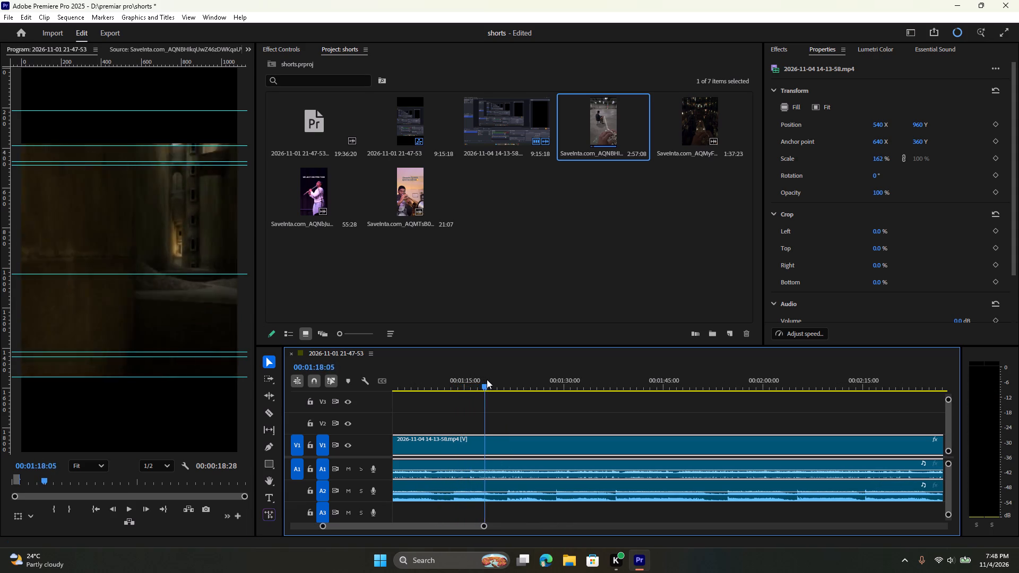
drag(487, 379, 516, 387)
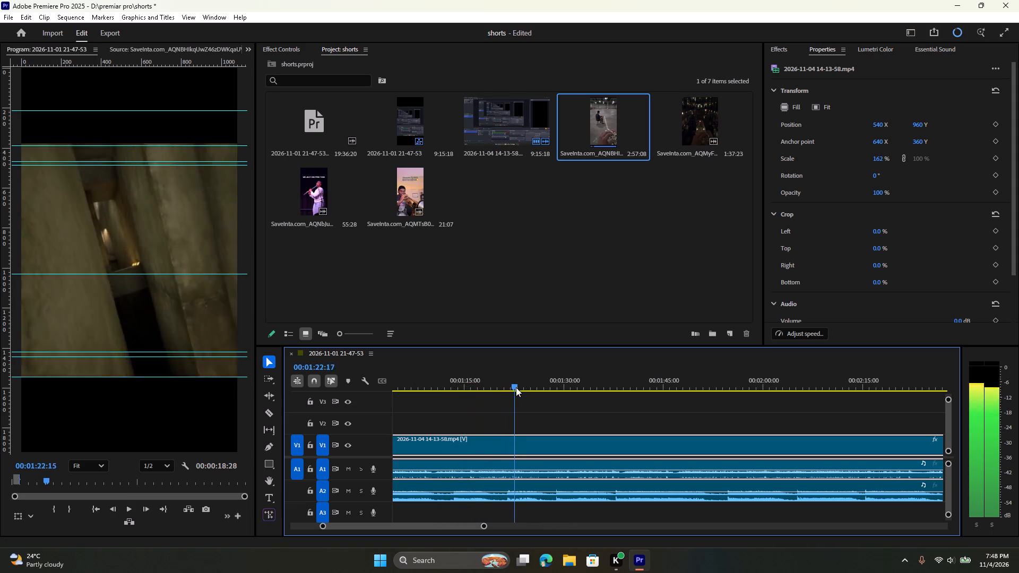
drag(516, 387, 564, 407)
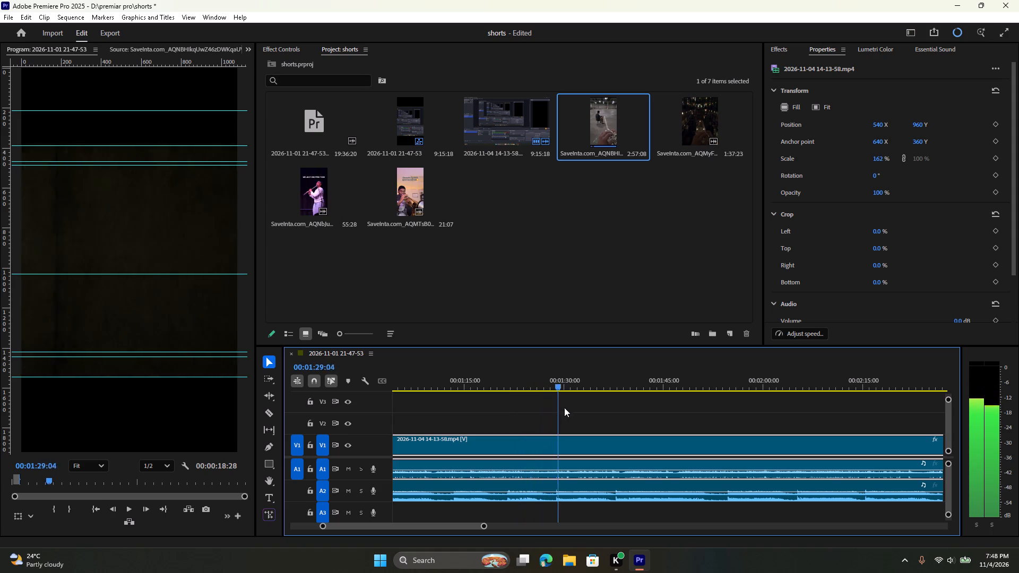
drag(564, 407, 600, 422)
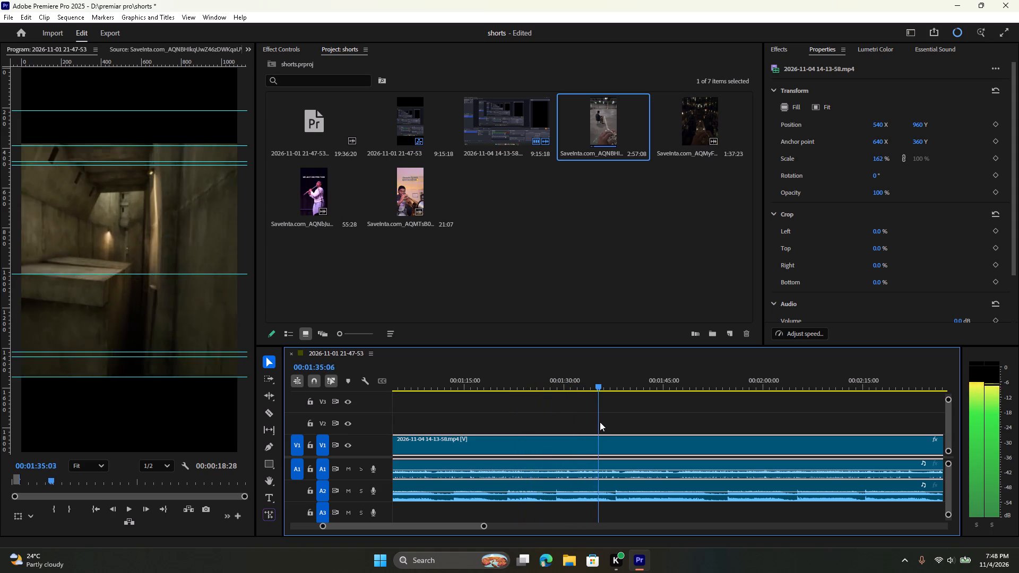
drag(600, 422, 696, 456)
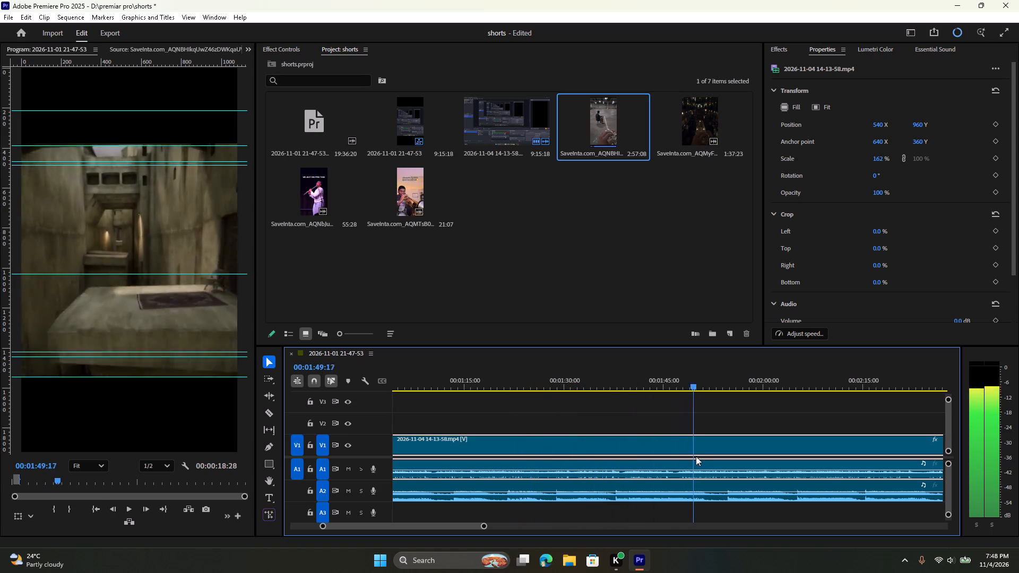
drag(696, 456, 747, 489)
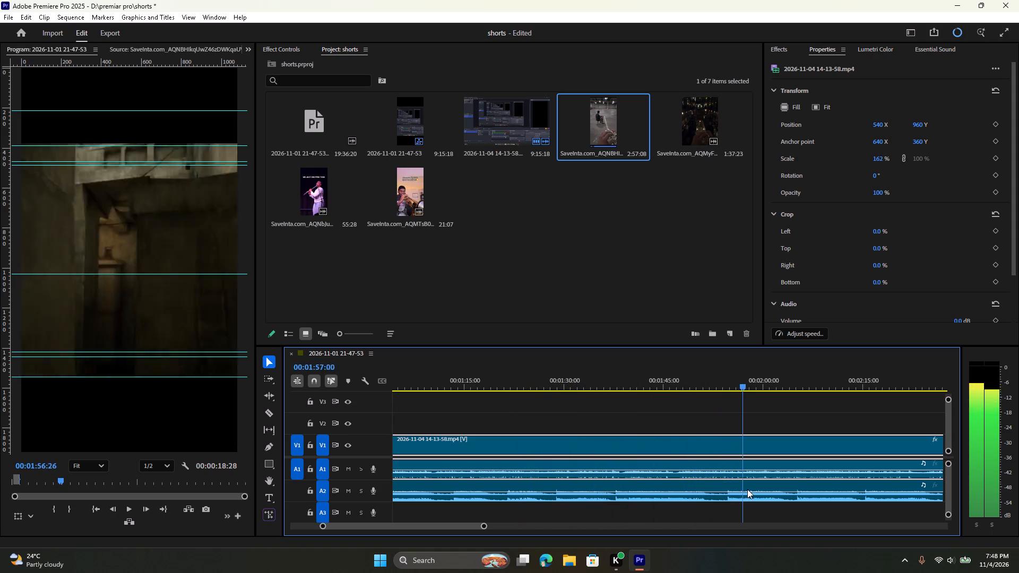
drag(747, 489, 778, 509)
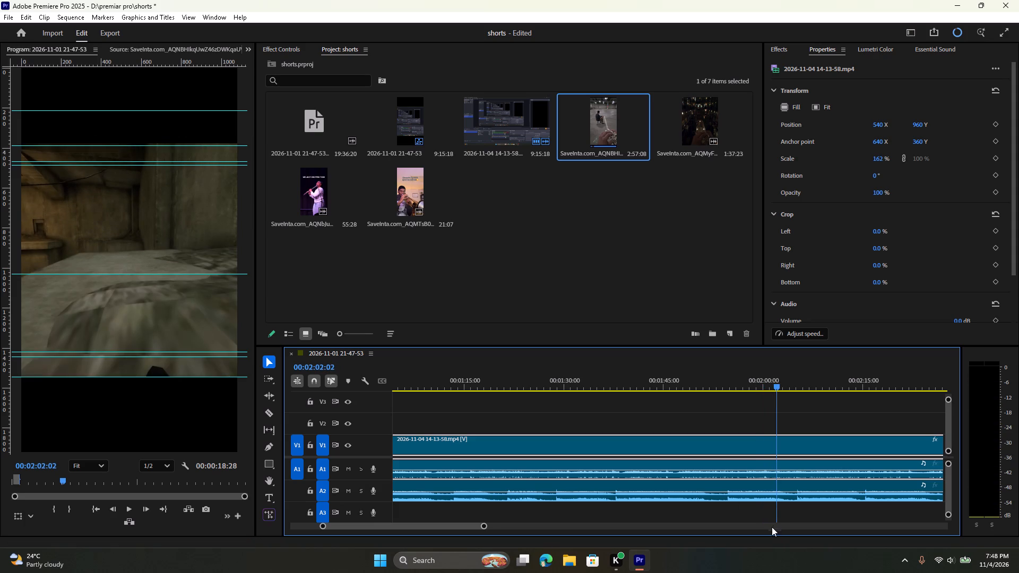
Examine the gameplay footage with the added audio from about 2:02 to 2:56 of the sequence.
scroll(775, 529, down, 12)
key(space)
scroll(545, 356, down, 6)
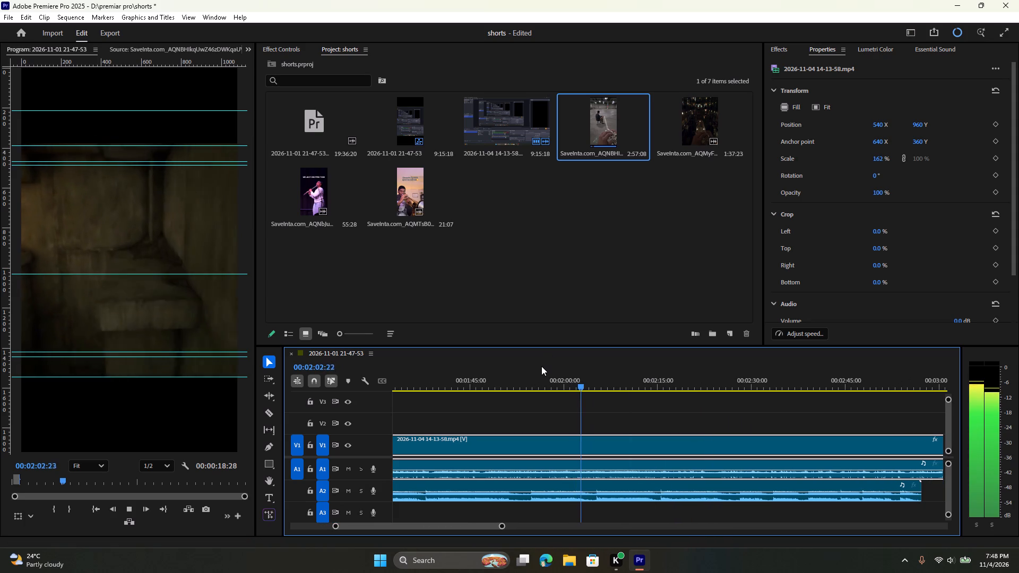
scroll(504, 384, down, 5)
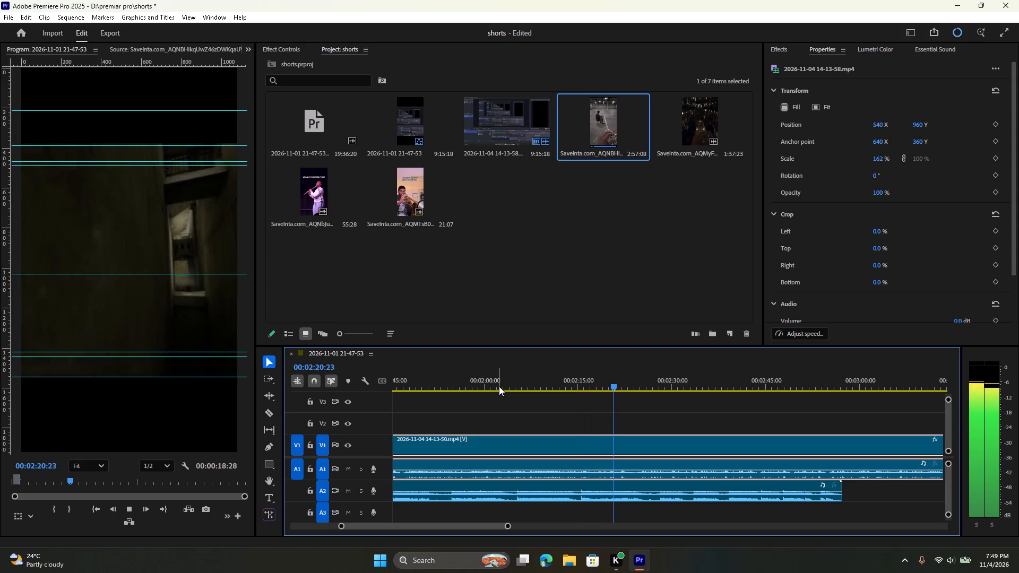
scroll(499, 386, down, 3)
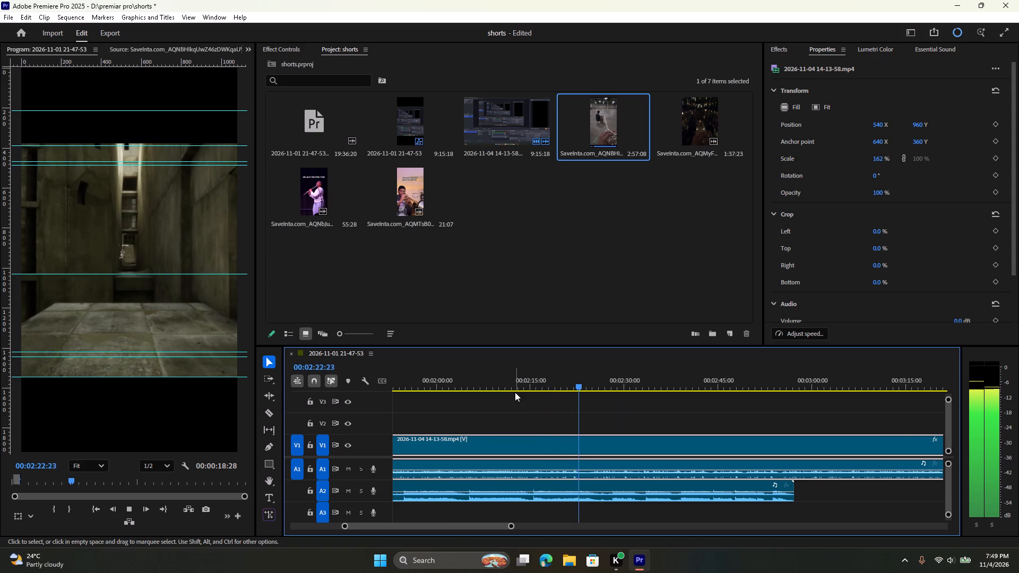
scroll(515, 392, down, 6)
drag(510, 379, 551, 384)
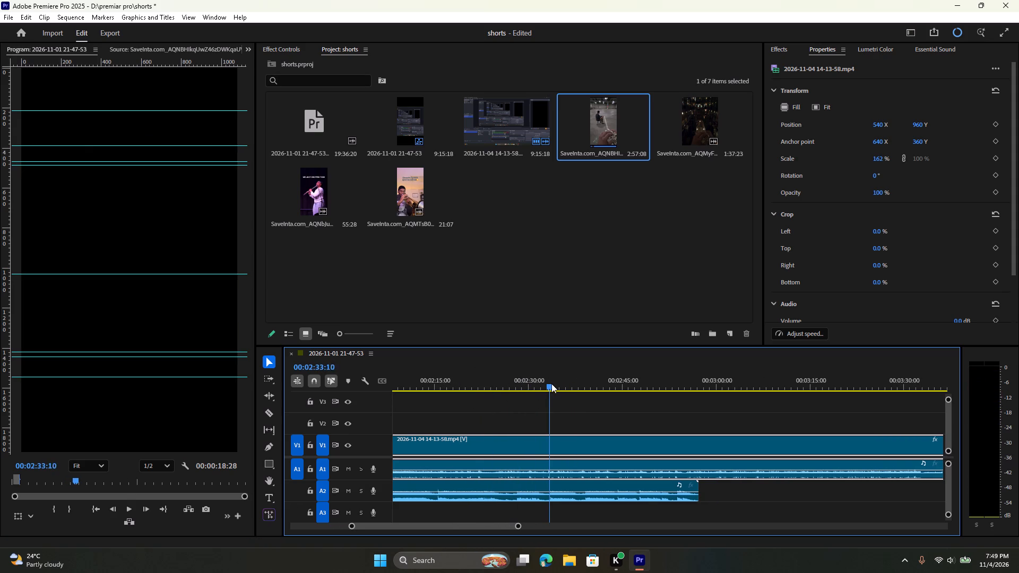
drag(551, 384, 604, 402)
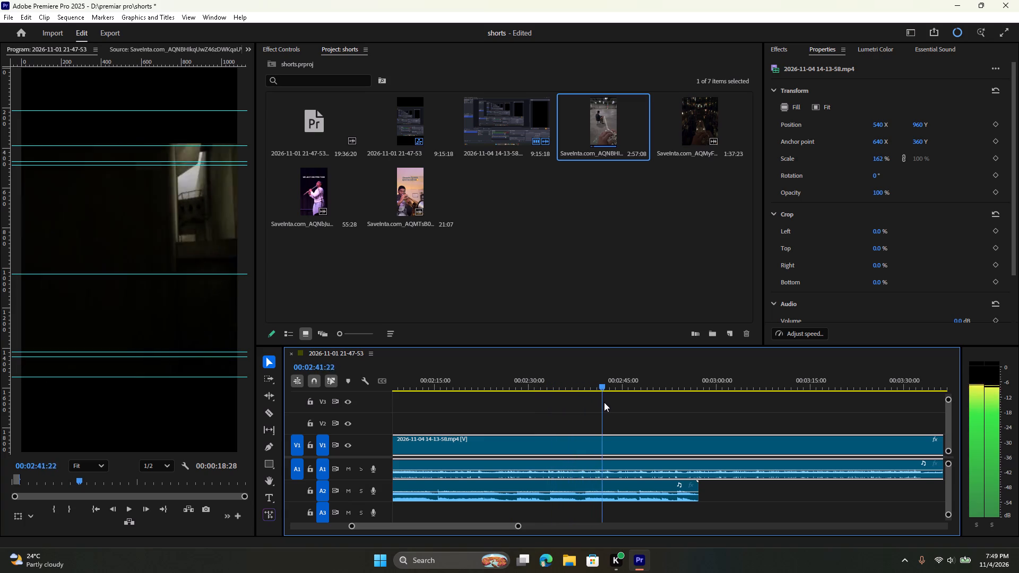
drag(604, 402, 693, 450)
scroll(822, 387, down, 5)
scroll(681, 444, down, 4)
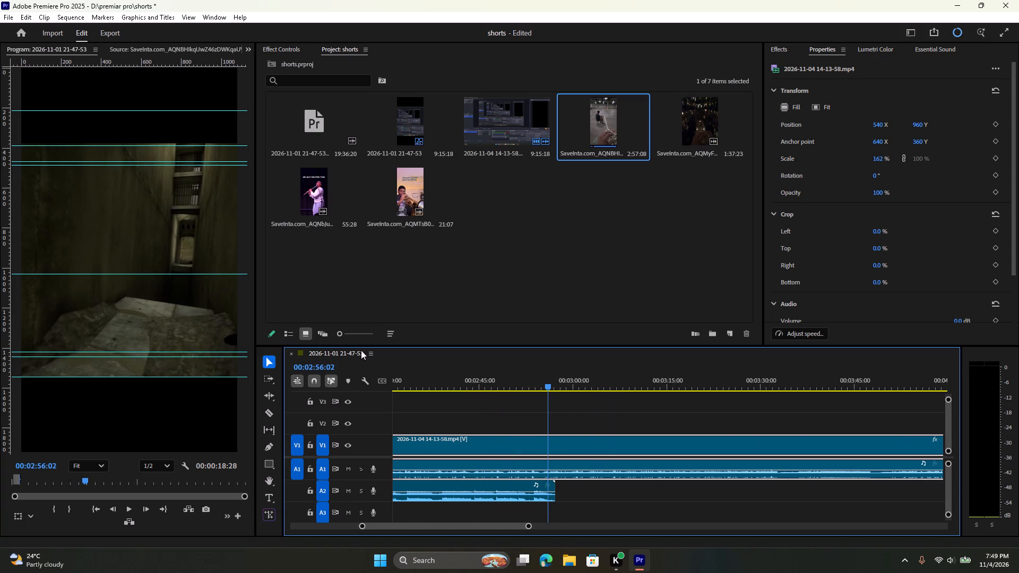
Examine the gameplay footage past the end of the A2 audio, from about 2:56 to 3:17.
drag(548, 377, 565, 376)
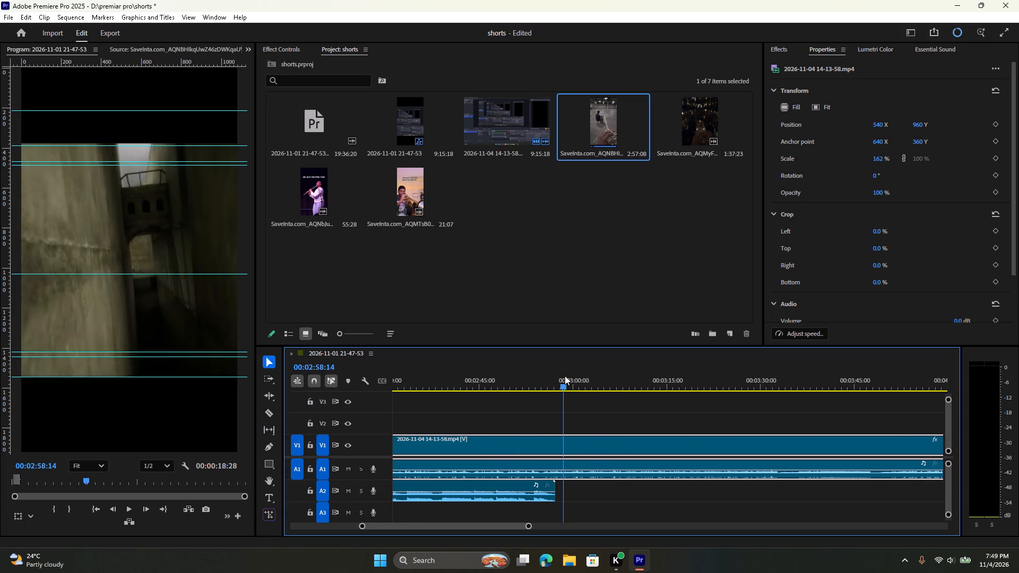
drag(565, 376, 588, 383)
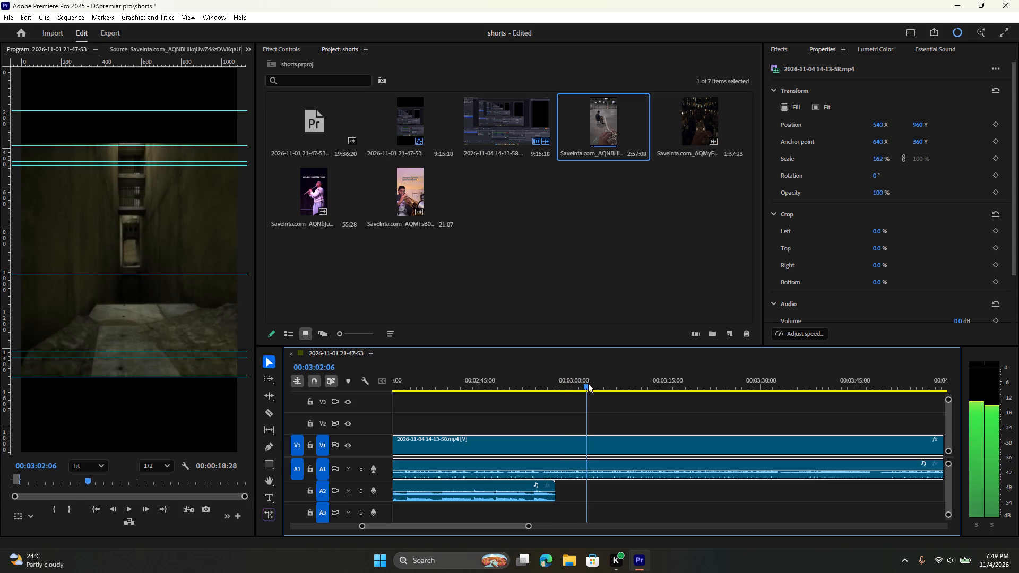
drag(588, 383, 608, 388)
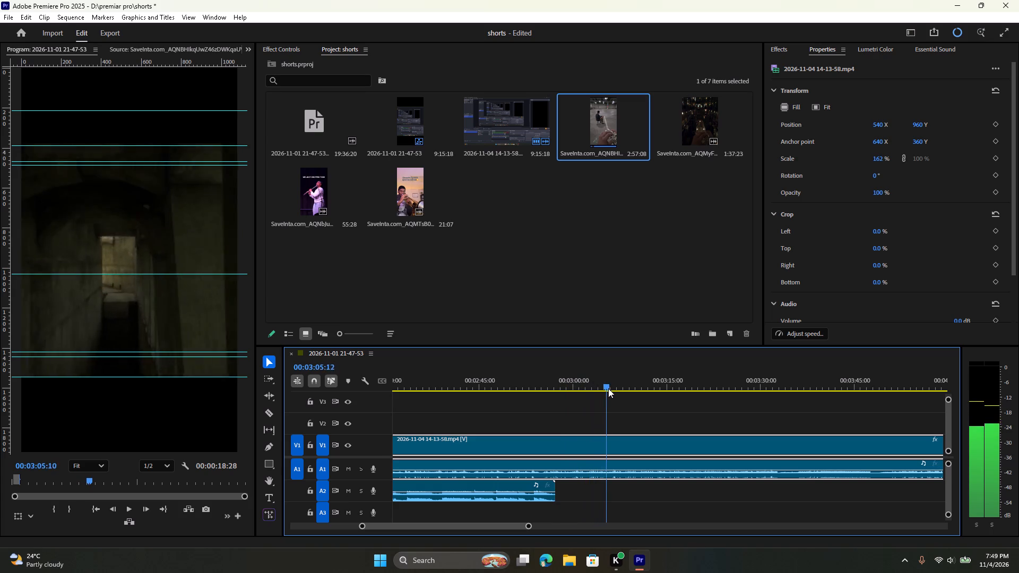
drag(608, 388, 639, 403)
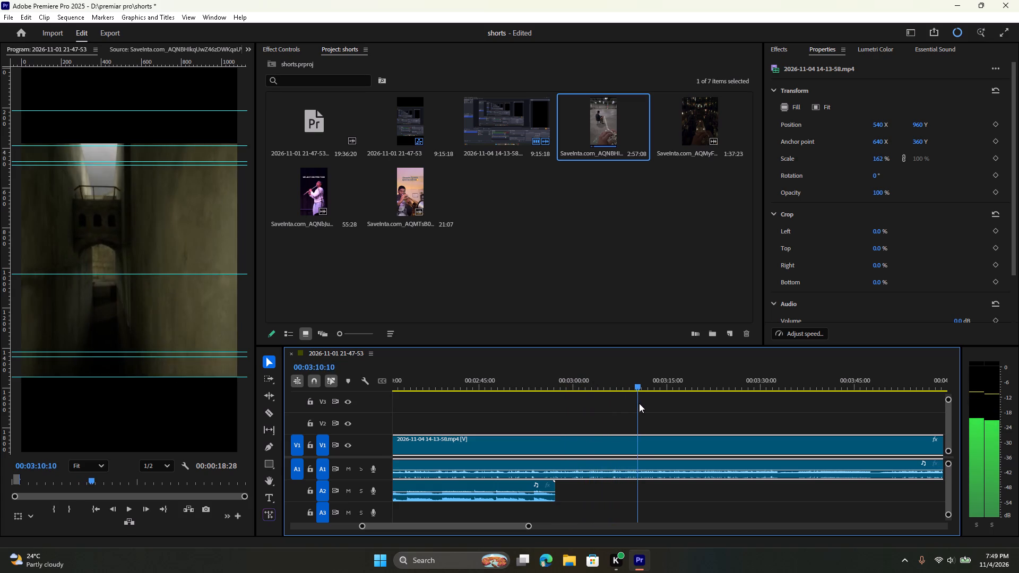
drag(639, 403, 671, 422)
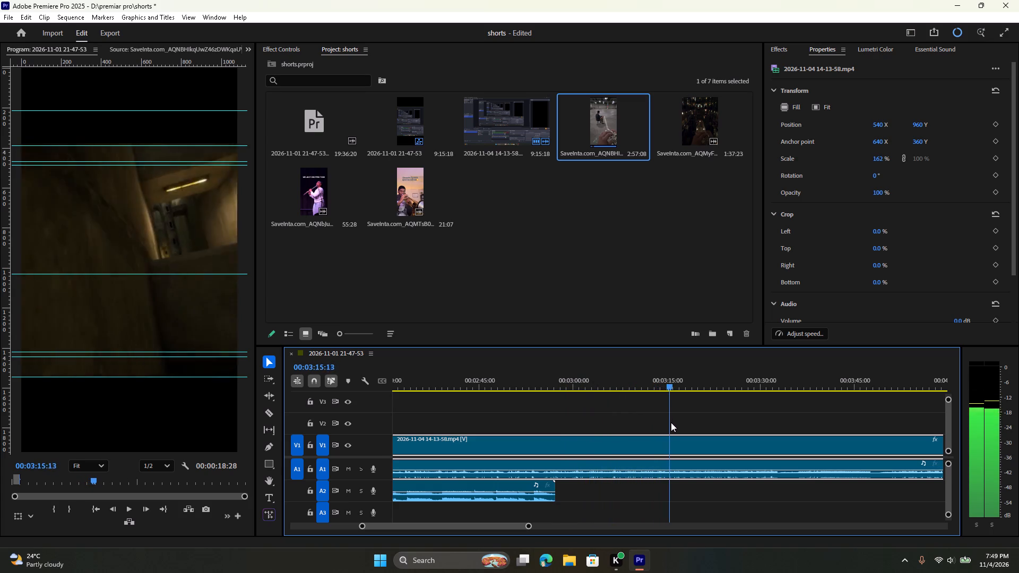
drag(671, 422, 669, 441)
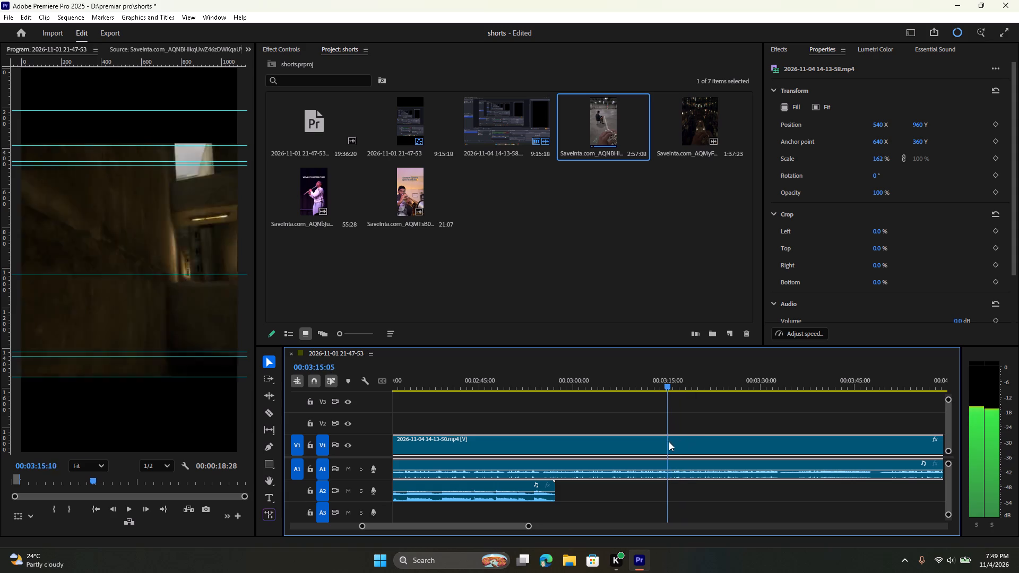
drag(669, 441, 657, 445)
key(space)
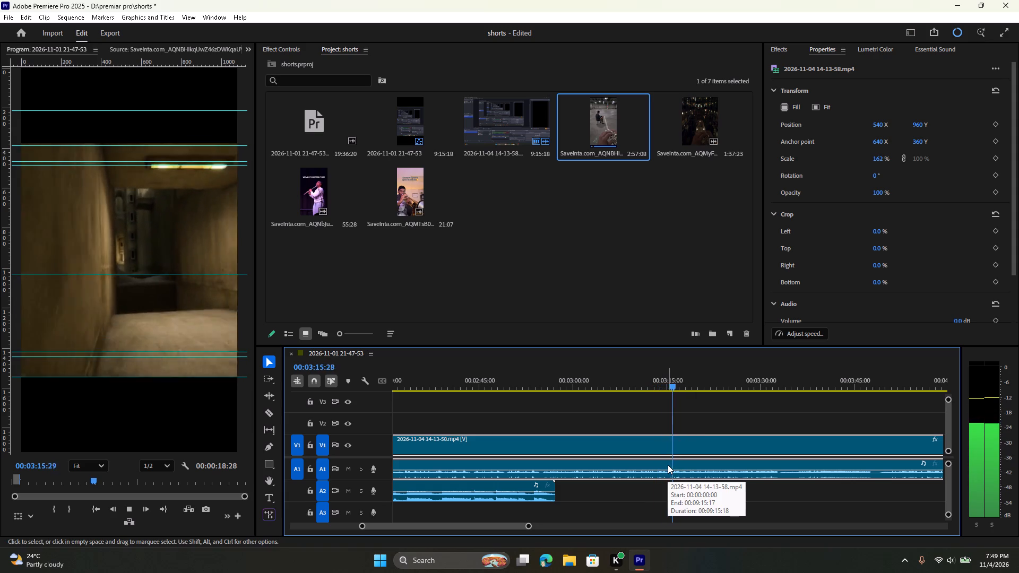
scroll(668, 465, down, 9)
key(space)
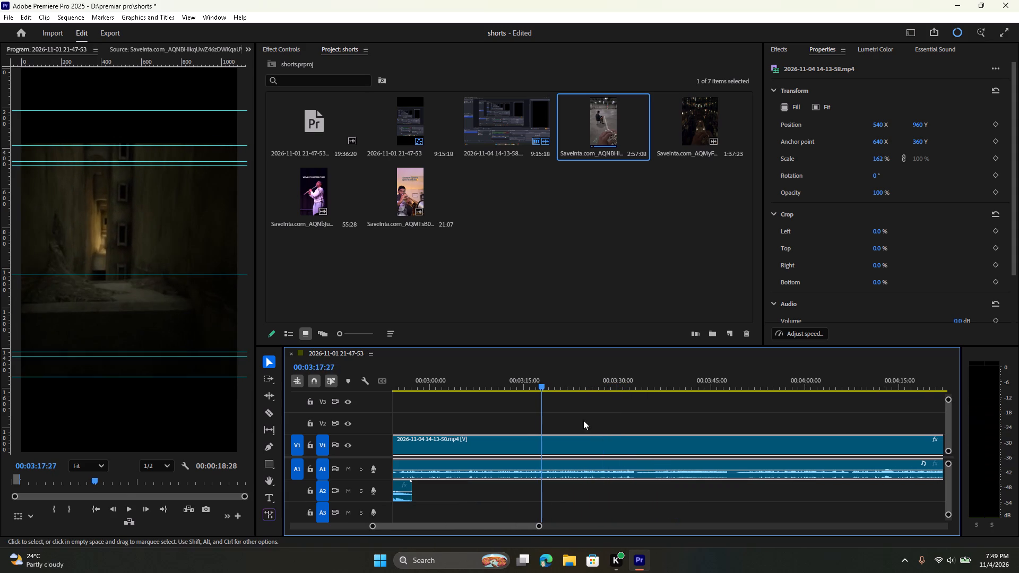
Examine the gameplay footage from about 3:18 to 3:54 of the sequence for a suitable starting point.
drag(555, 382, 593, 393)
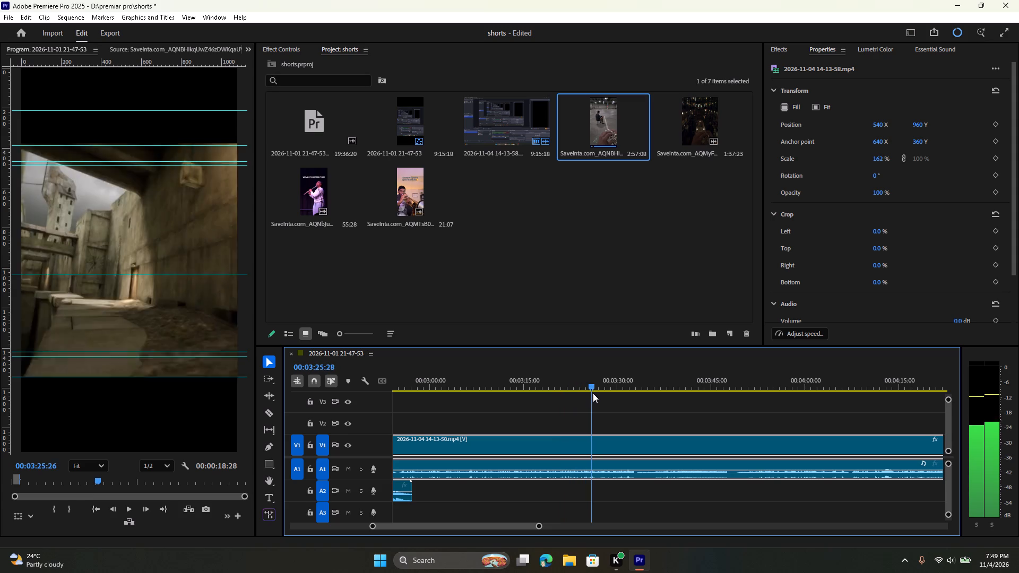
drag(593, 393, 608, 398)
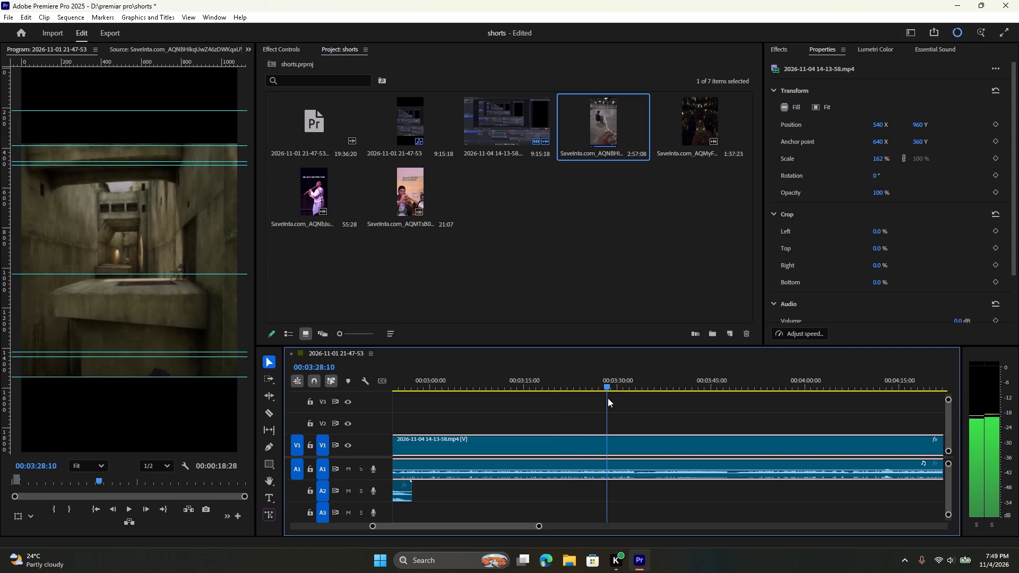
drag(608, 398, 641, 417)
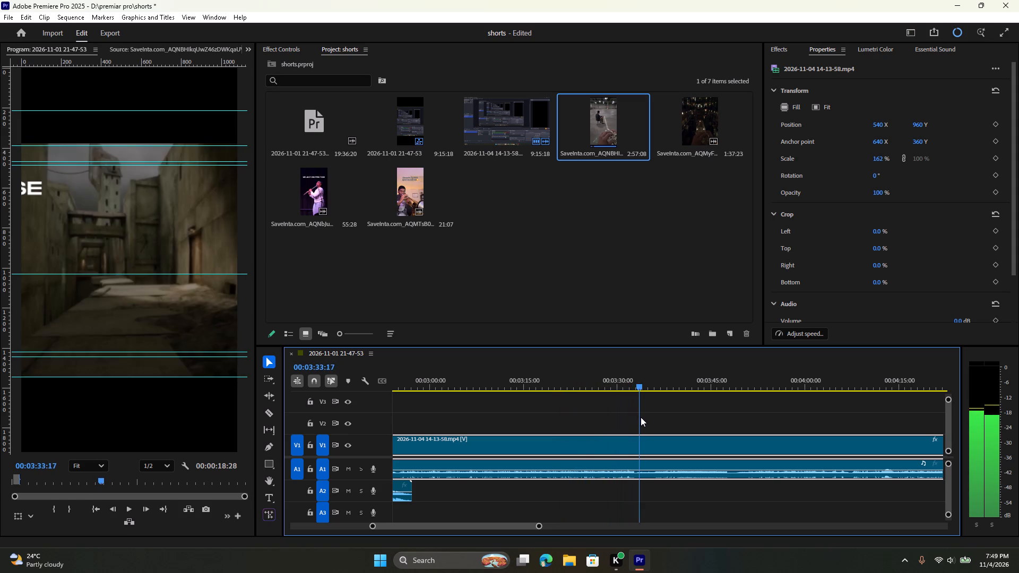
drag(641, 417, 709, 428)
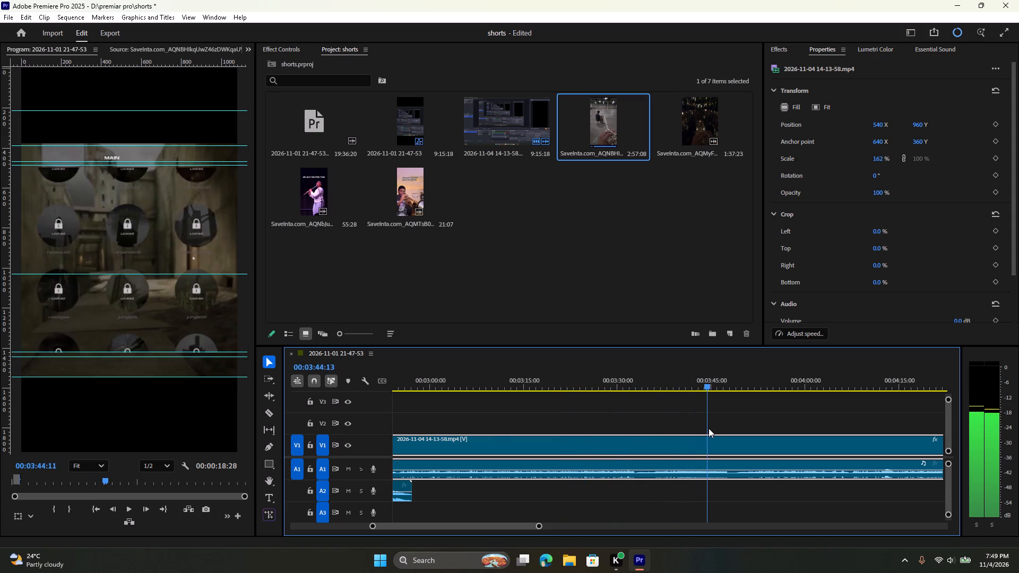
drag(709, 428, 711, 428)
scroll(676, 452, down, 16)
drag(459, 388, 493, 401)
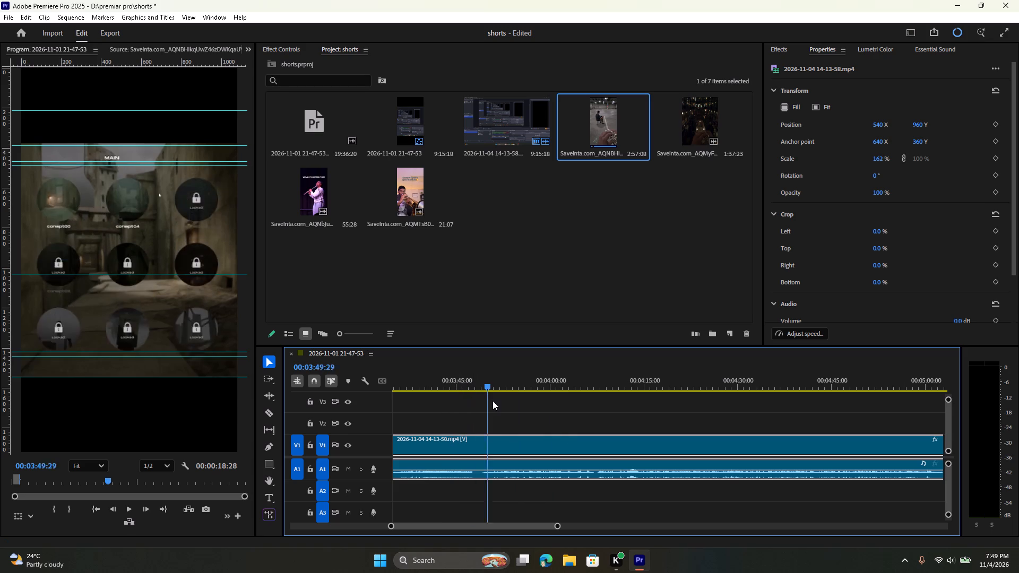
drag(493, 401, 519, 416)
Split the screen recording on V1 and A1 at 00:03:53:17.
drag(513, 388, 509, 388)
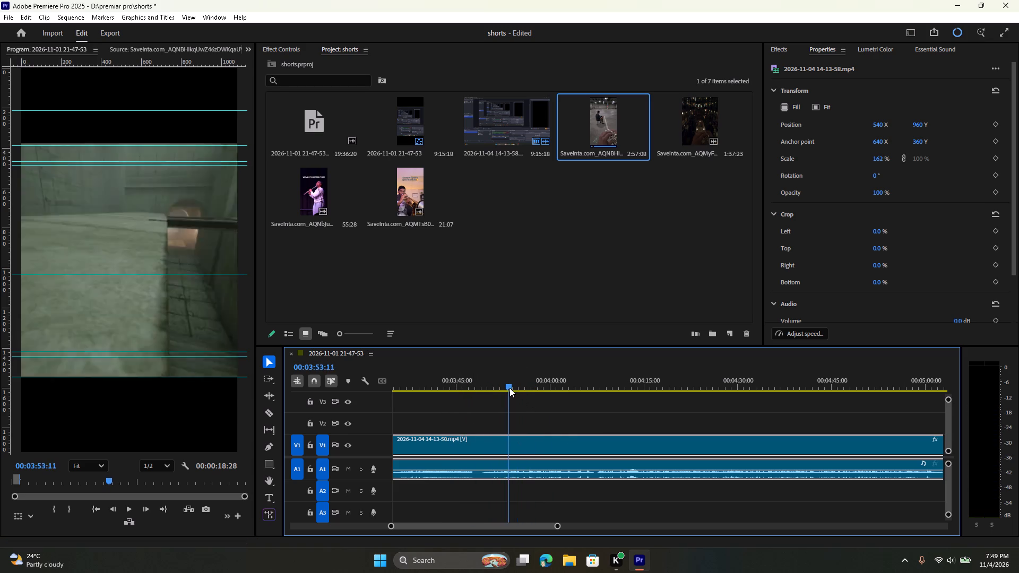
drag(509, 388, 494, 391)
key(space)
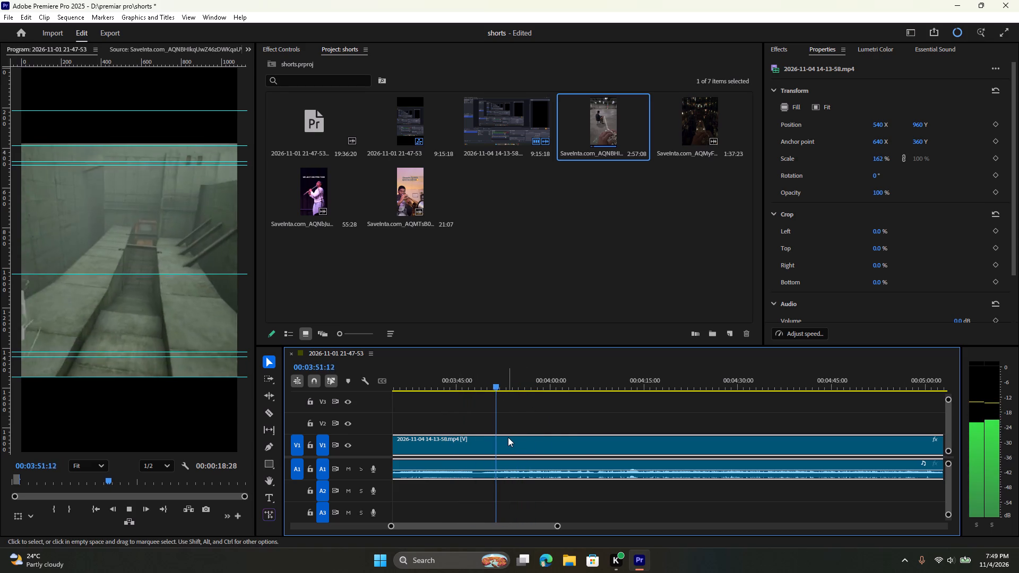
key(space)
key(space)
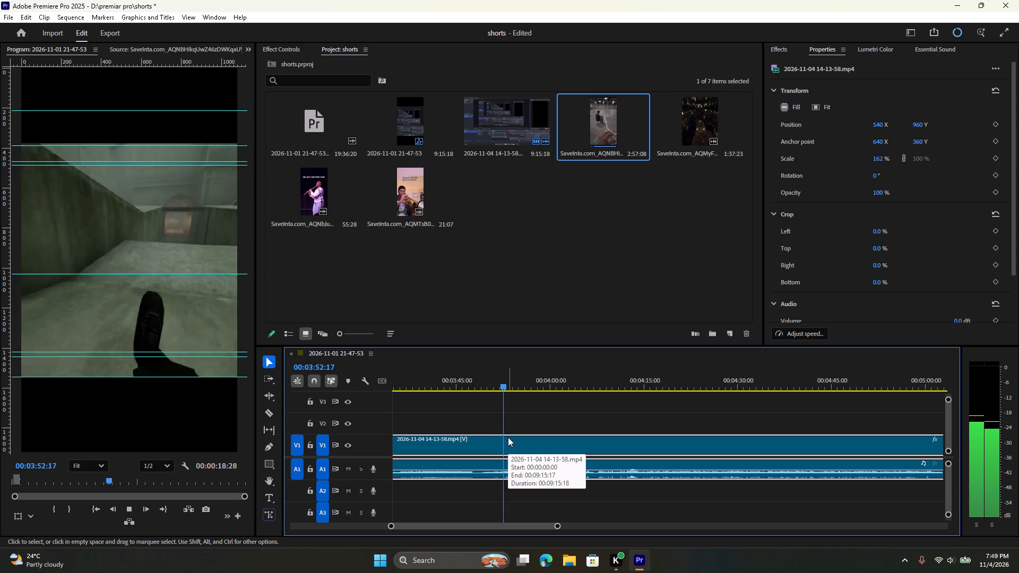
key(space)
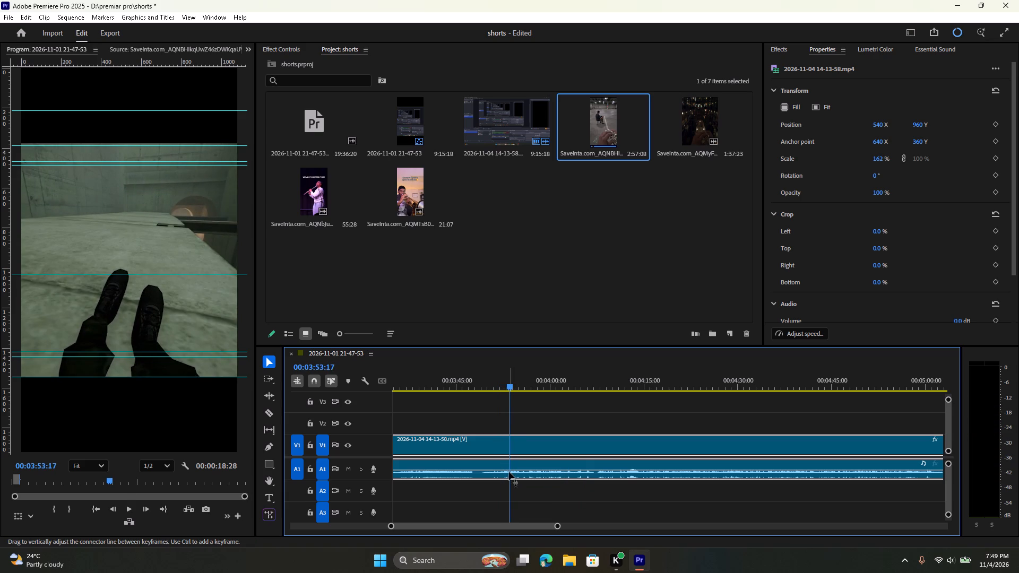
key(c)
click(508, 471)
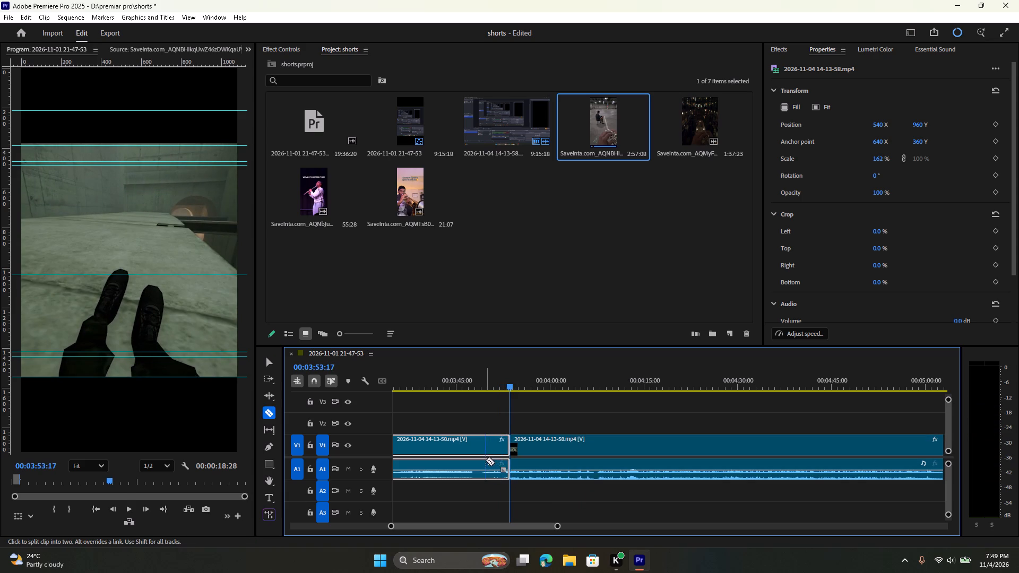
Delete the part of the recording before the cut at 00:03:53:17 and ripple-close the gap it leaves.
key(v)
click(484, 458)
key(Delete)
right_click(484, 458)
click(488, 458)
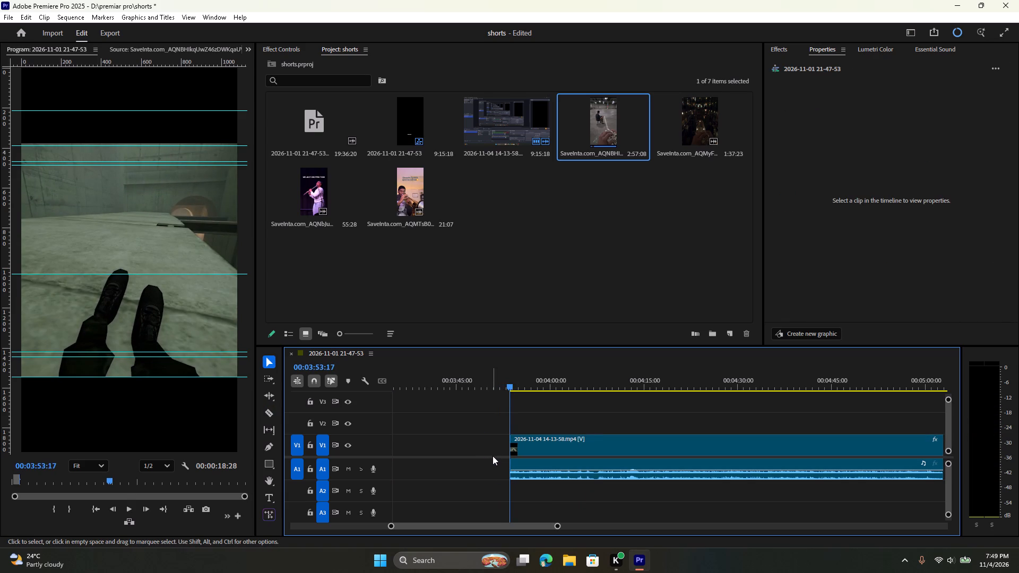
right_drag(492, 454, 490, 448)
click(496, 455)
Play the opening of the sequence and split both the recording and the A2 audio at 00:00:19:16.
key(space)
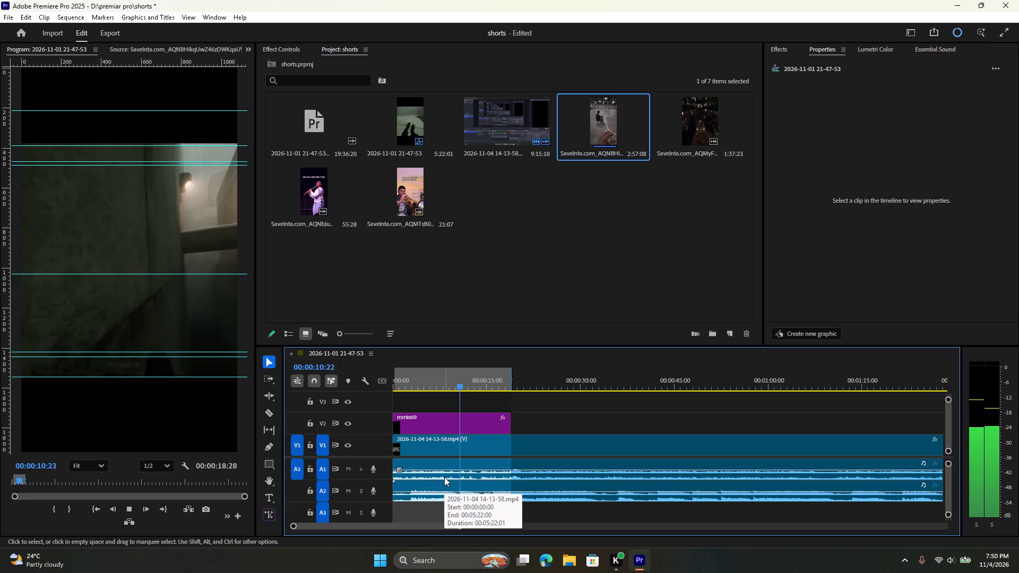
scroll(444, 477, down, 4)
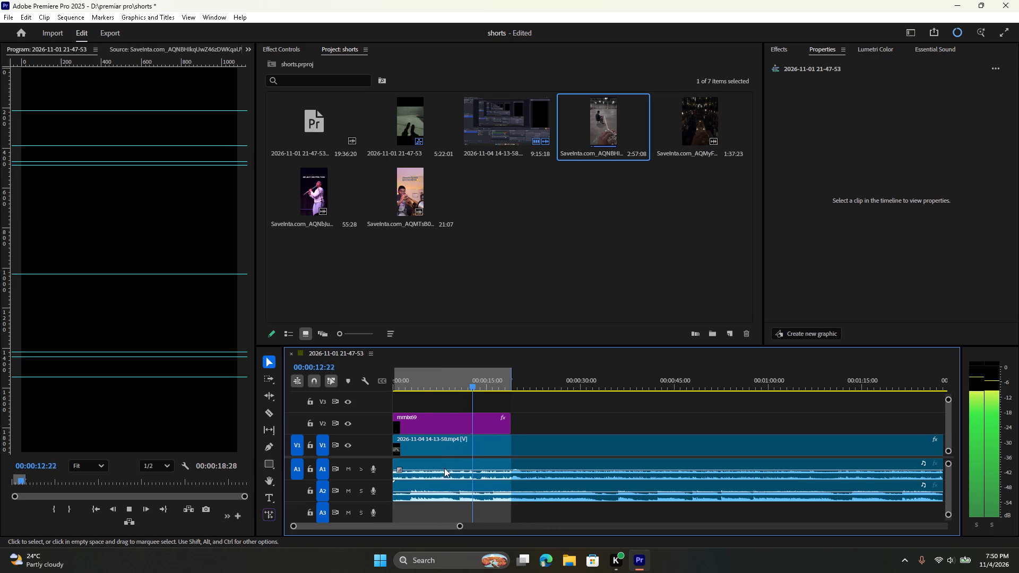
scroll(450, 459, down, 4)
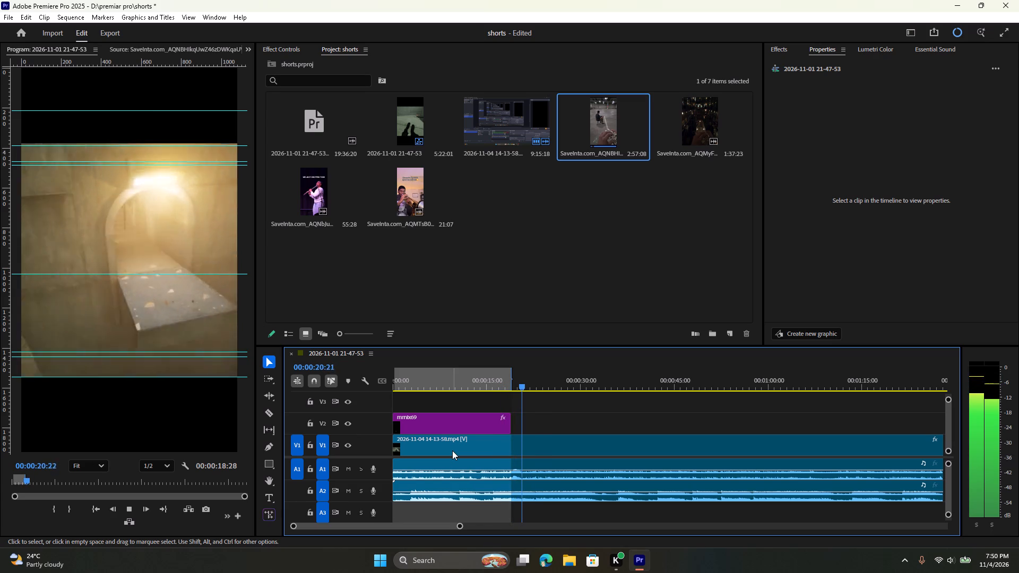
key(space)
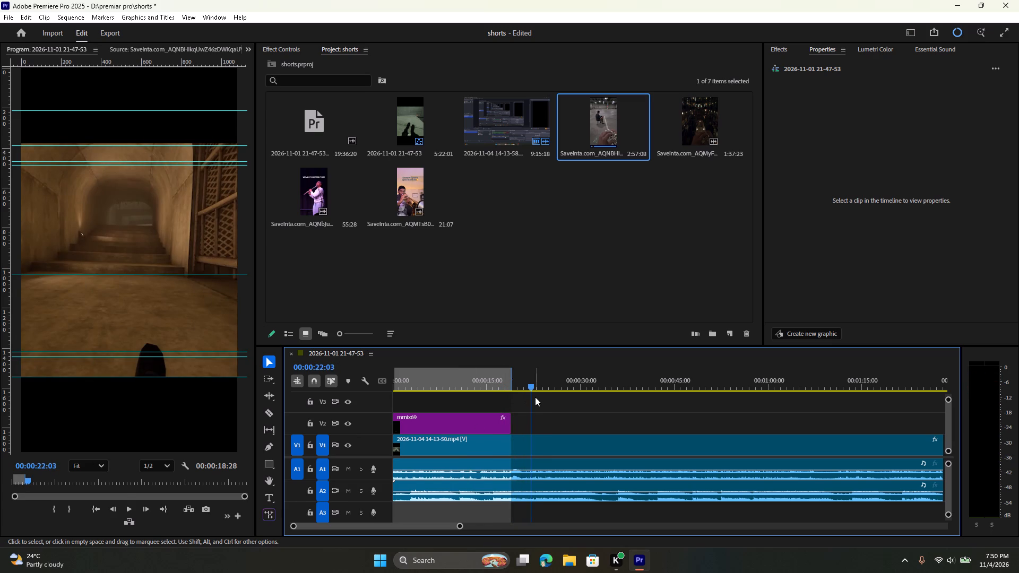
drag(534, 392, 502, 393)
drag(532, 384, 512, 383)
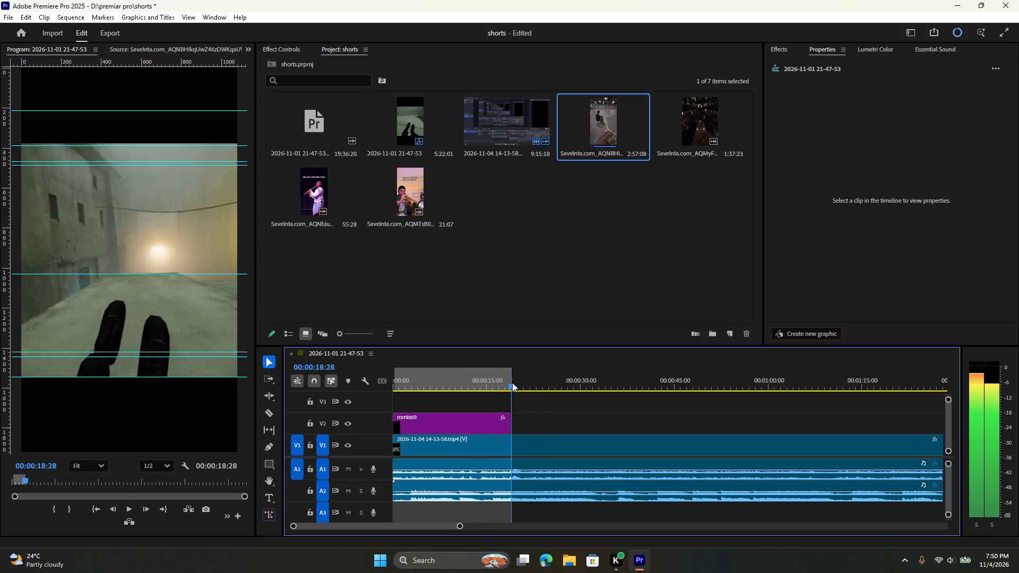
drag(512, 383, 516, 385)
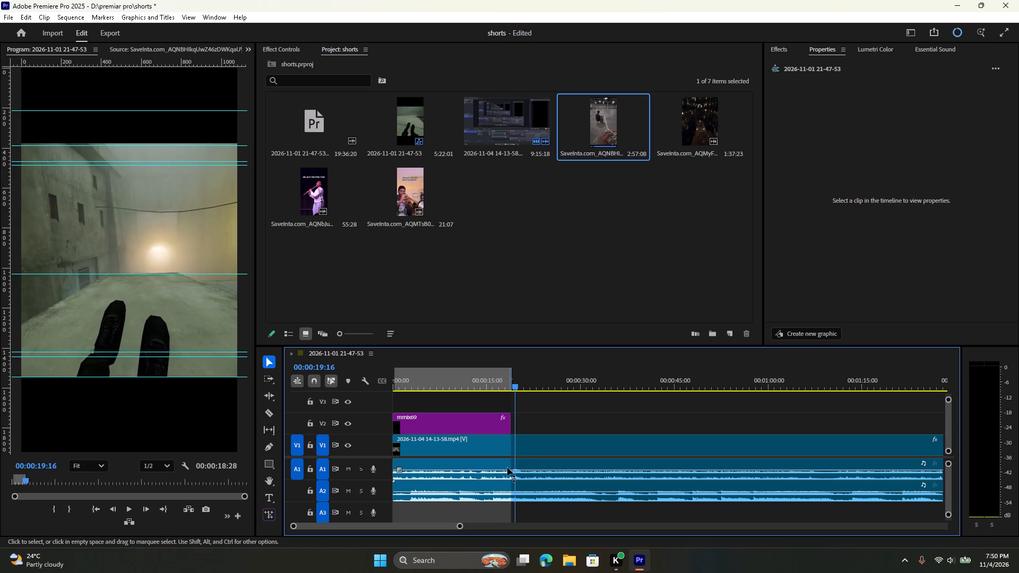
key(c)
click(514, 499)
click(515, 466)
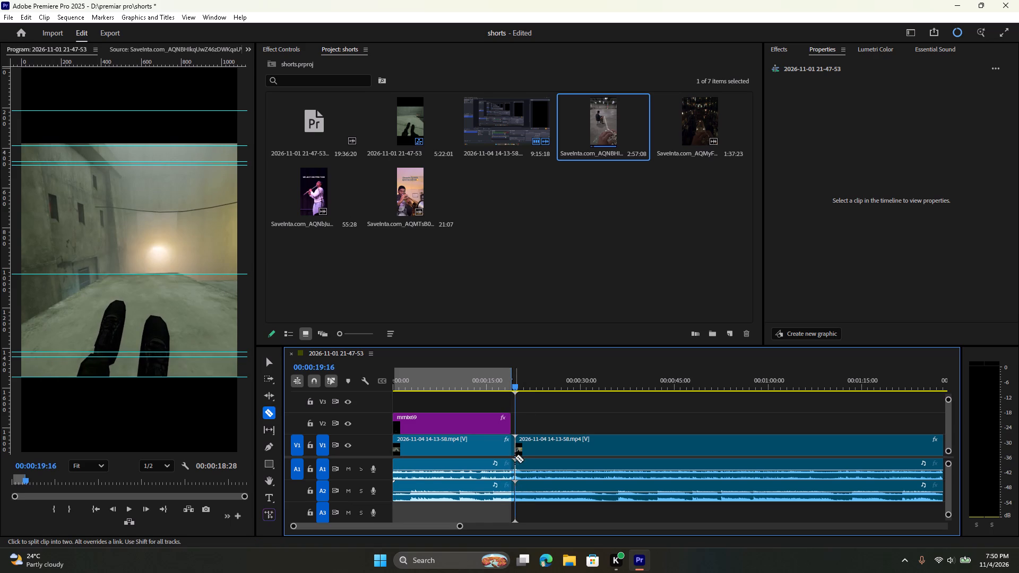
drag(516, 458, 517, 470)
click(517, 485)
click(518, 490)
Delete the recording and A2 audio segments before 00:00:19:16, keeping the V2 title, and ripple-close the gap.
key(v)
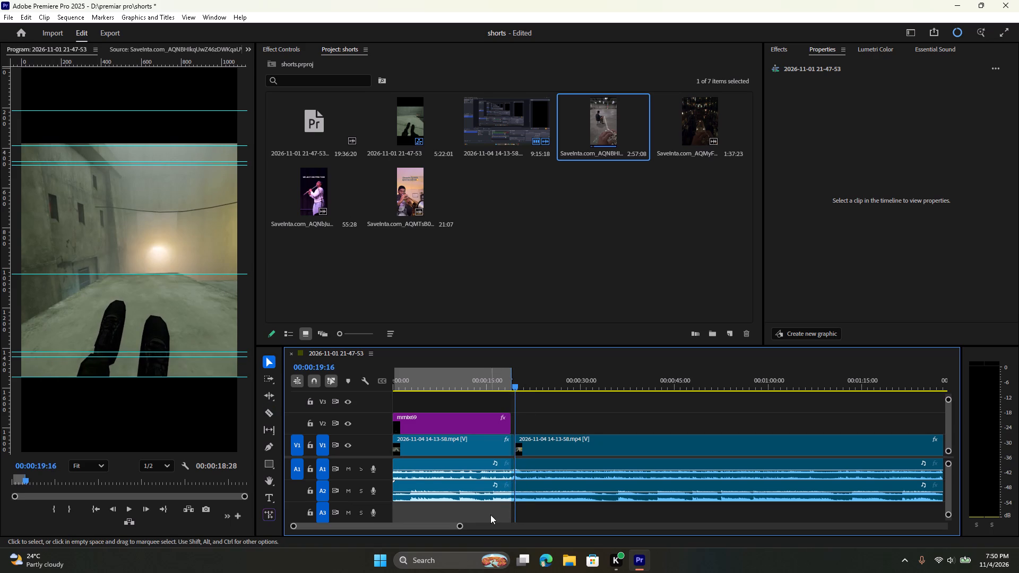
drag(490, 515, 477, 442)
key(Delete)
right_click(477, 462)
click(486, 468)
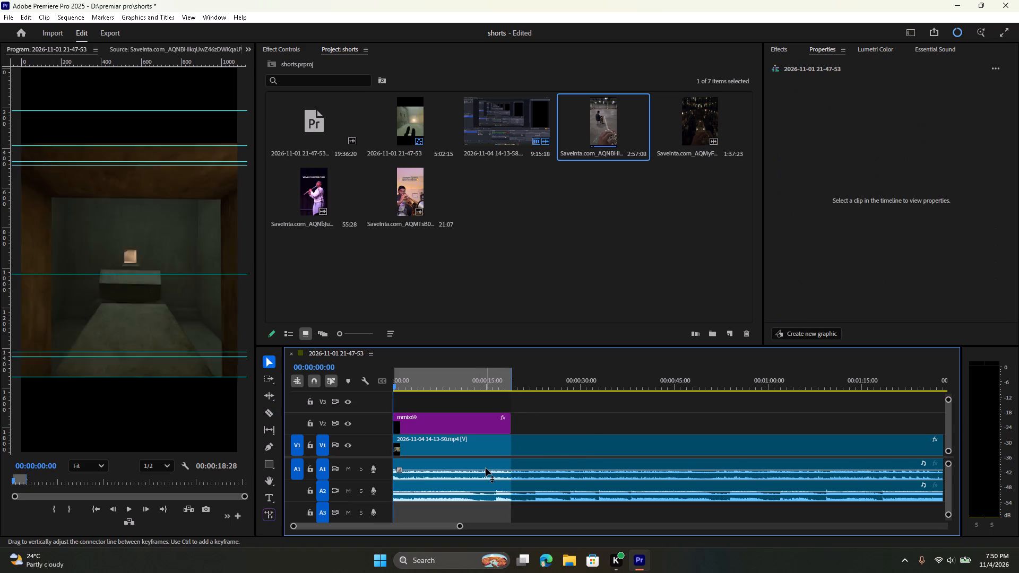
Play back the trimmed sequence from its start.
key(space)
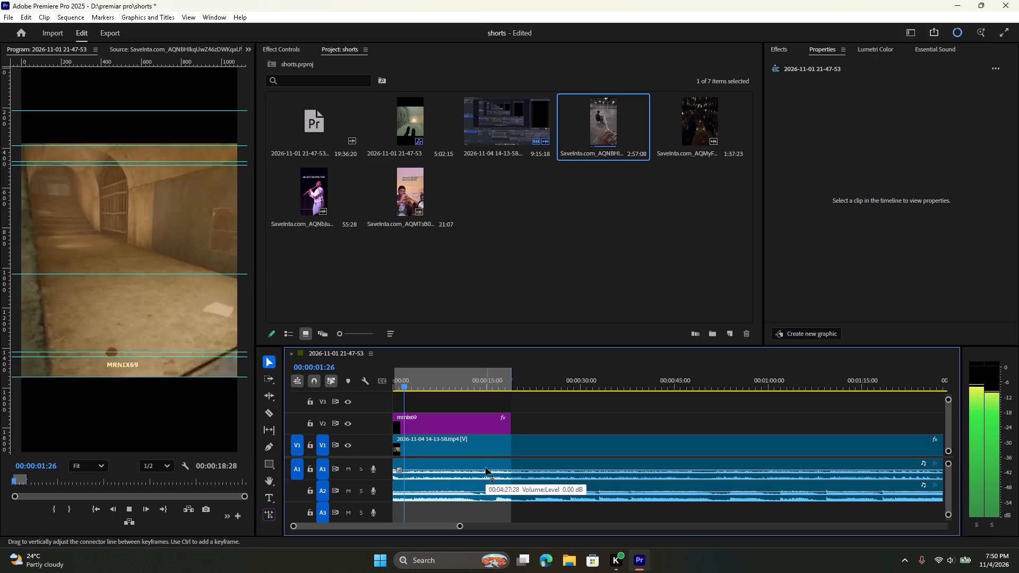
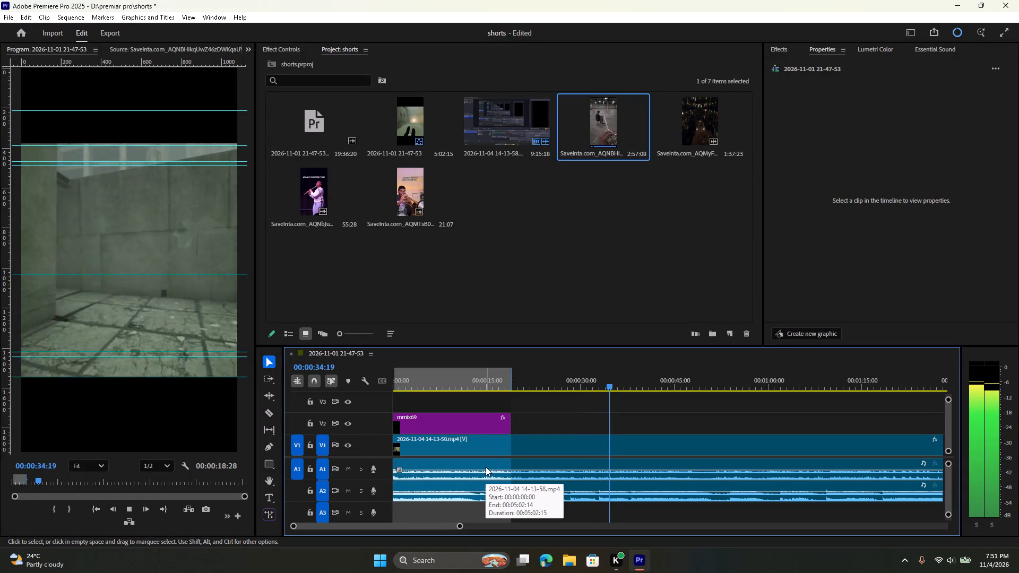
Stop playback at 00:00:35:28 and split the recording on V1 and A1 there.
key(space)
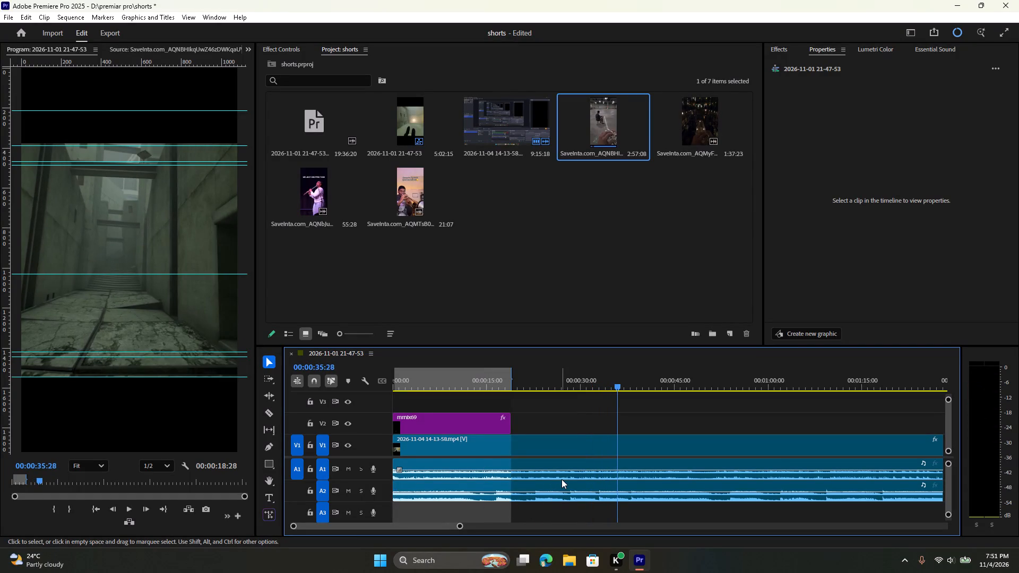
key(c)
click(617, 478)
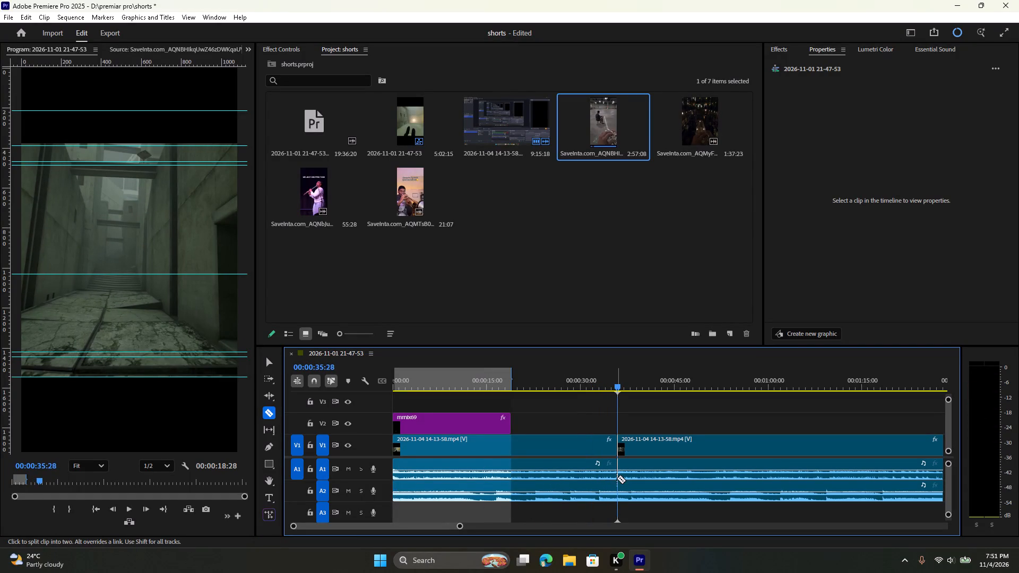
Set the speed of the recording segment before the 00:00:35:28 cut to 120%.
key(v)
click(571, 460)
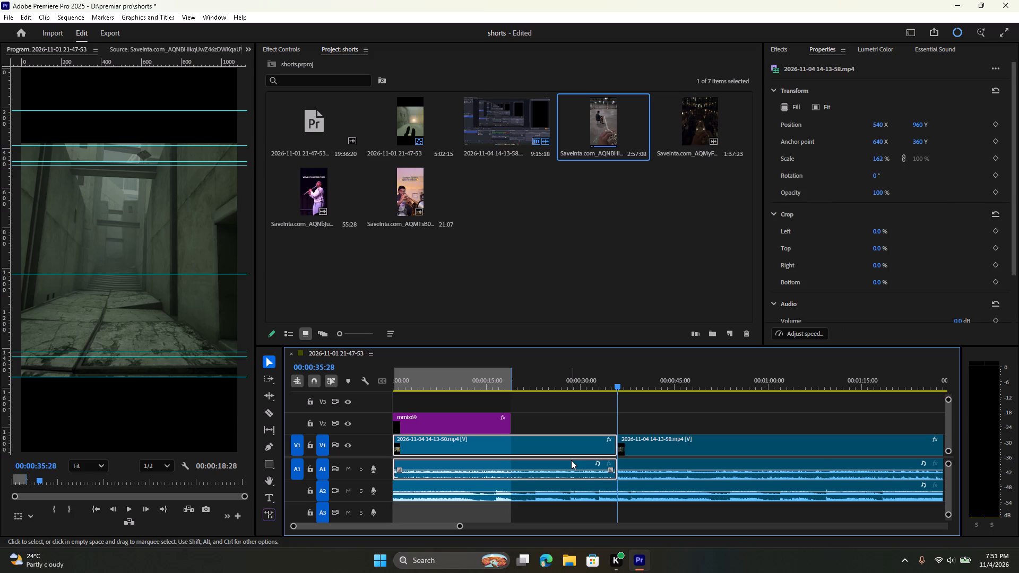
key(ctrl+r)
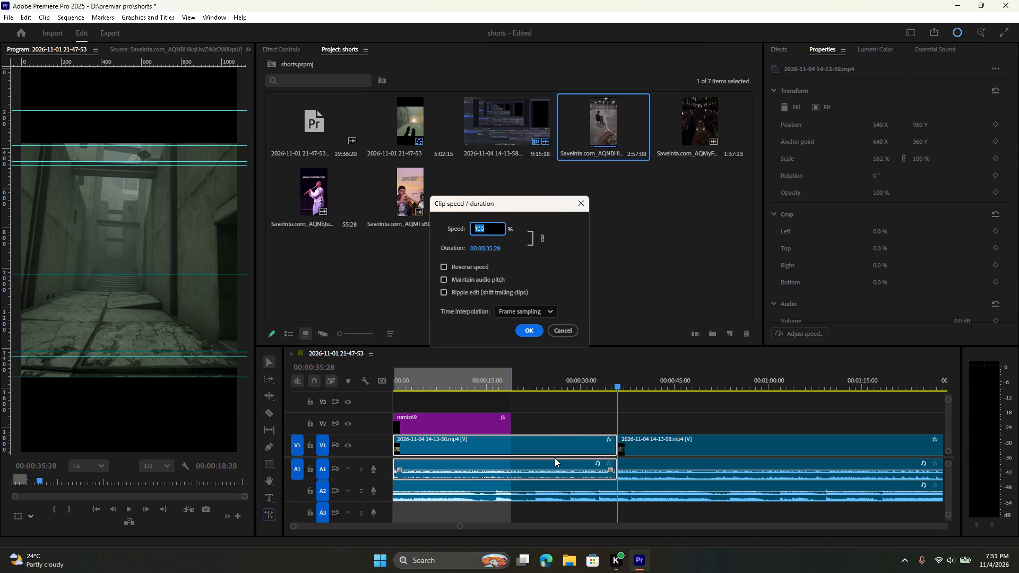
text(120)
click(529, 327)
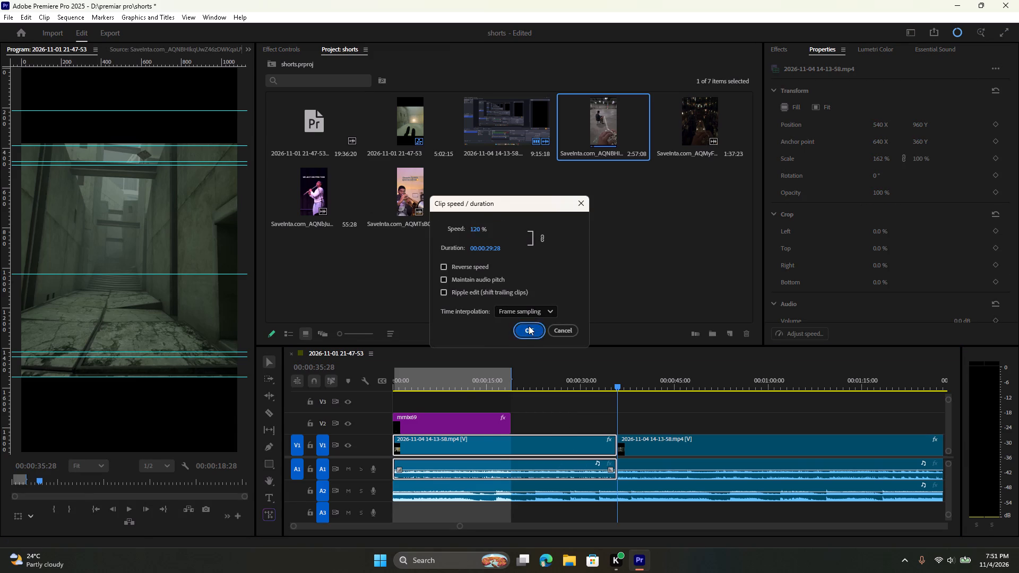
Play back the sped-up opening segment from the start, delete it and ripple-close the gap it leaves.
drag(620, 387, 373, 412)
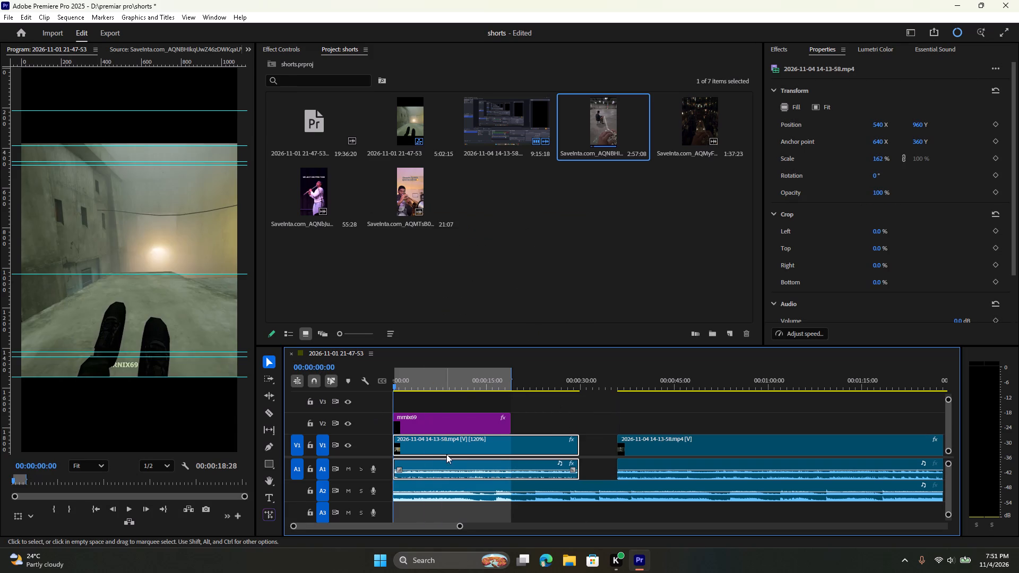
key(space)
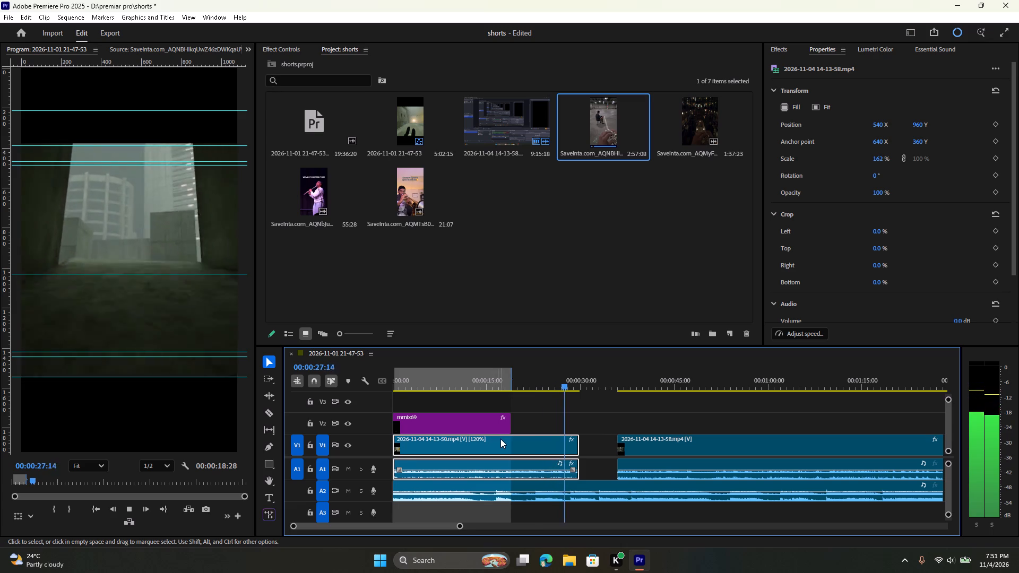
scroll(501, 439, down, 5)
key(space)
click(460, 461)
key(Delete)
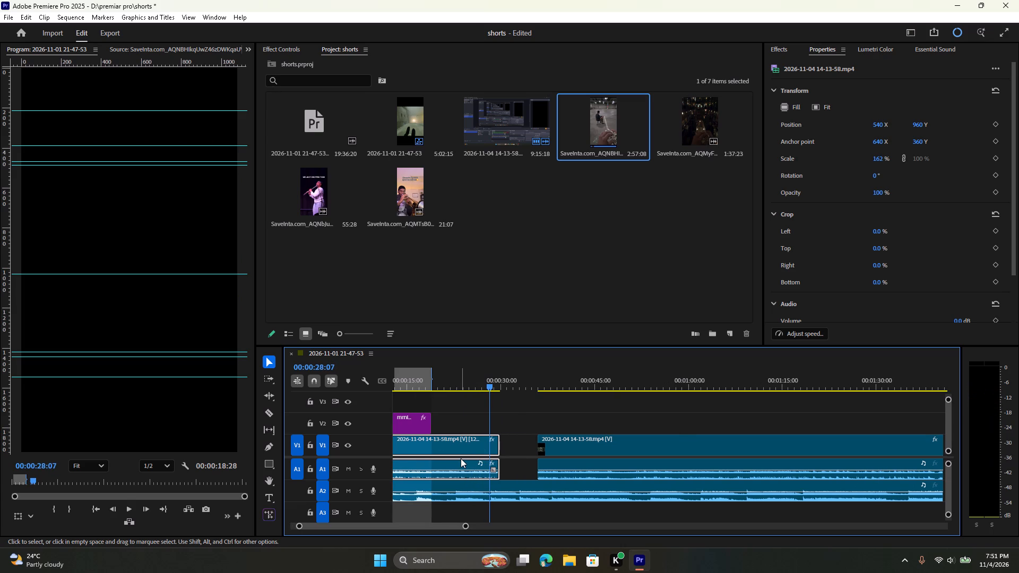
right_click(461, 458)
click(469, 469)
Play the sequence from its start and split only the recording at 00:00:16:08, keeping the A2 audio in one piece.
key(space)
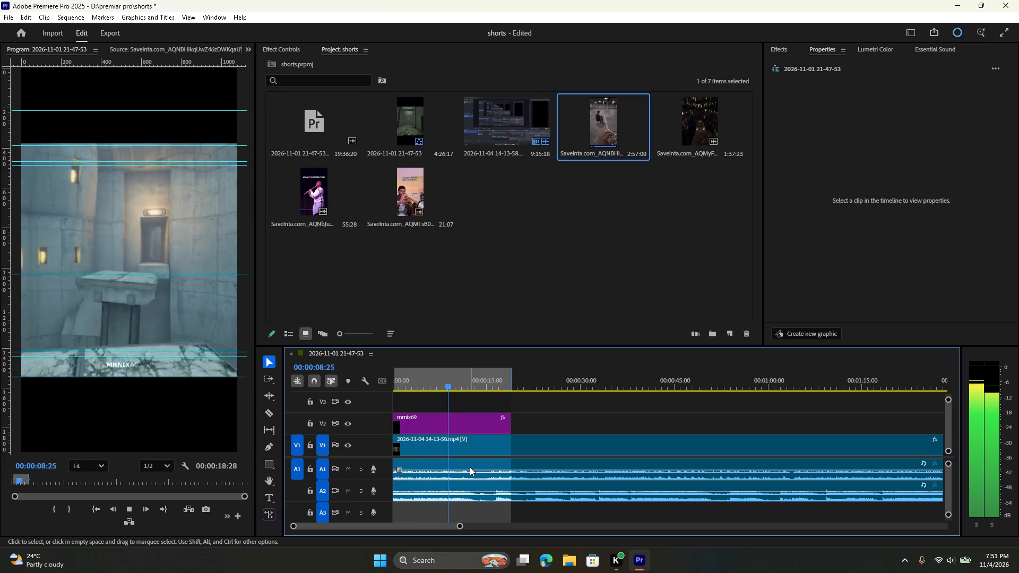
scroll(470, 467, down, 3)
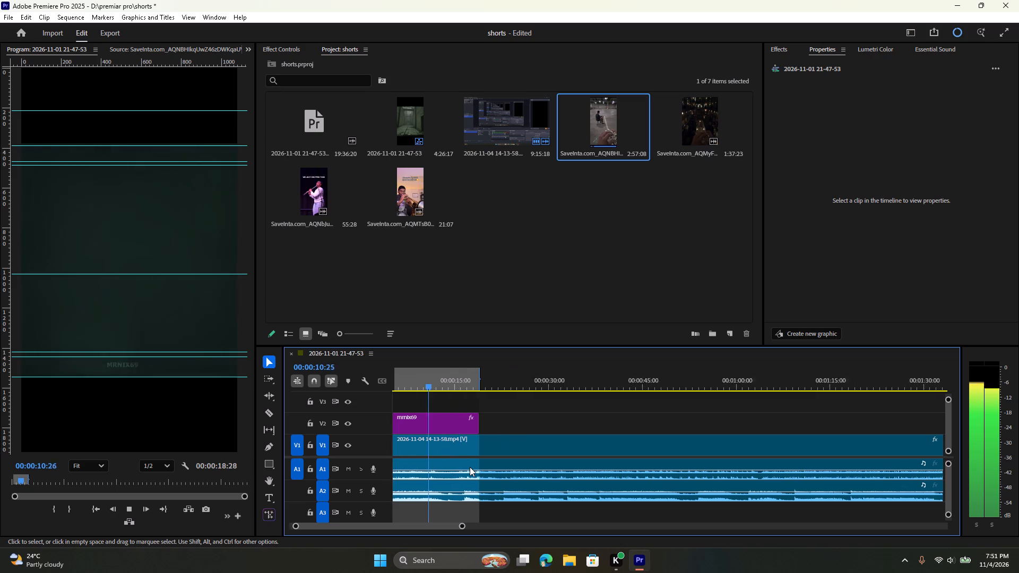
scroll(470, 467, down, 2)
drag(455, 383, 478, 393)
key(space)
alt+scroll(483, 463, up, 6)
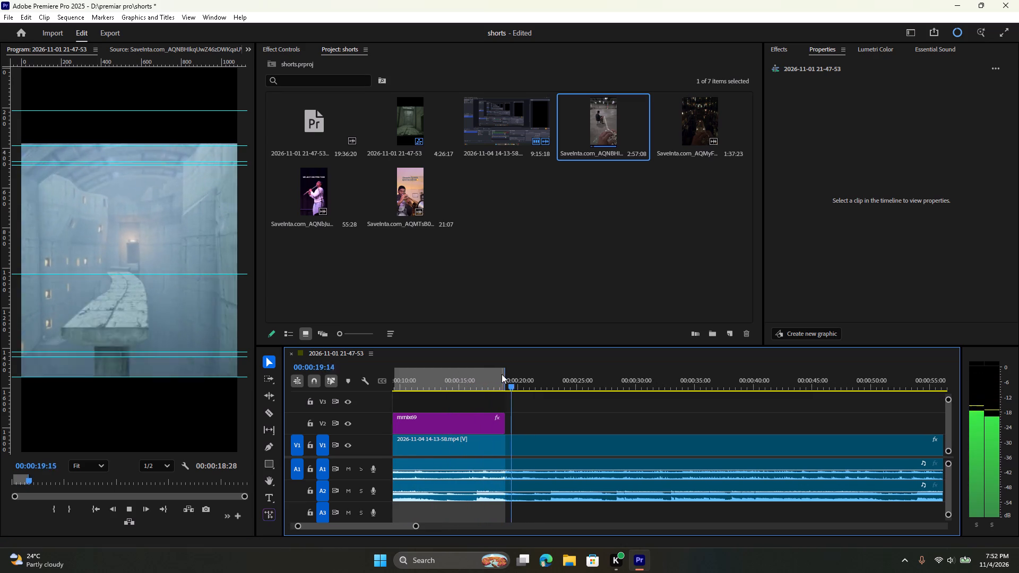
drag(503, 372, 475, 374)
key(c)
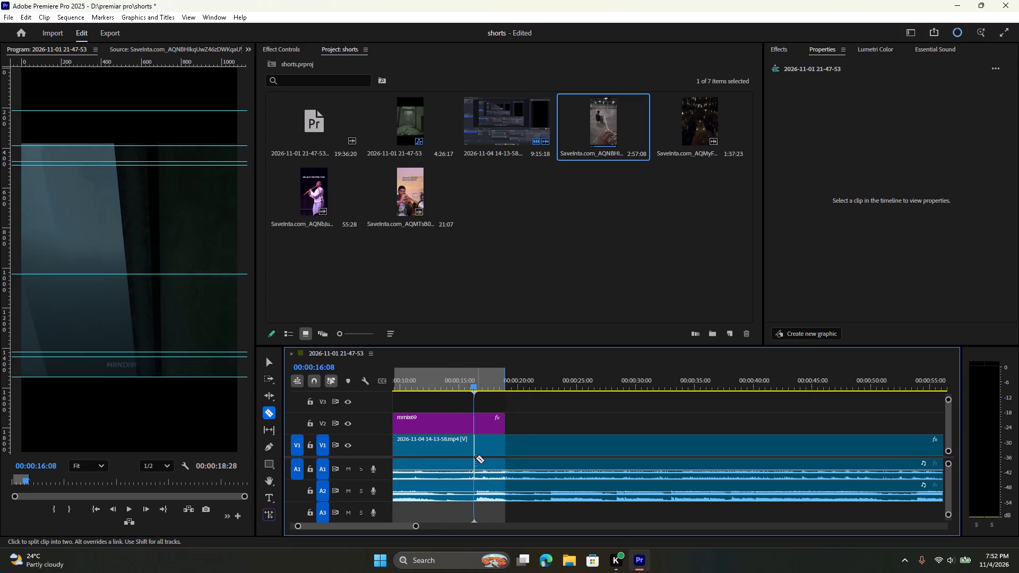
click(478, 467)
click(474, 487)
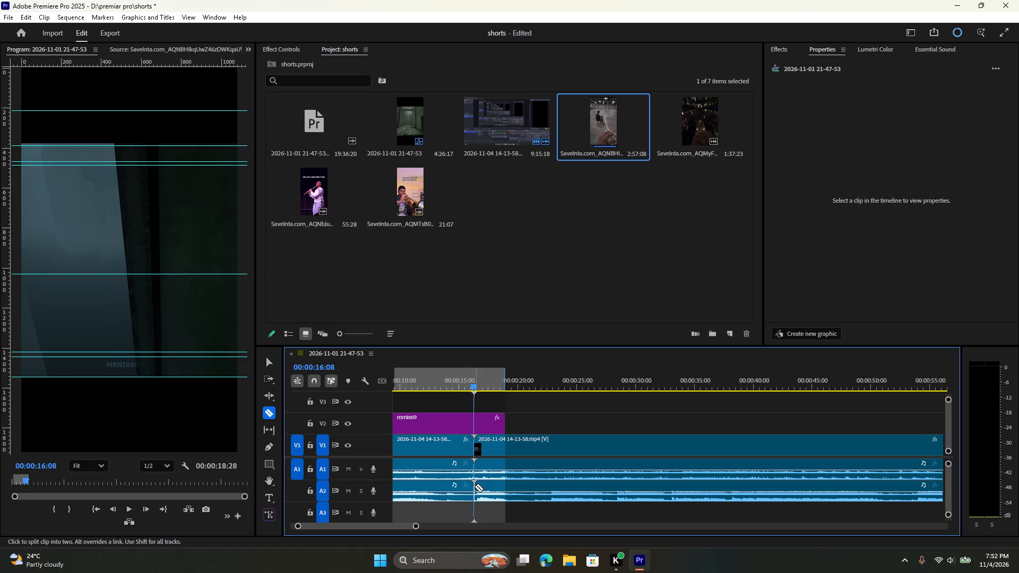
key(ctrl+z)
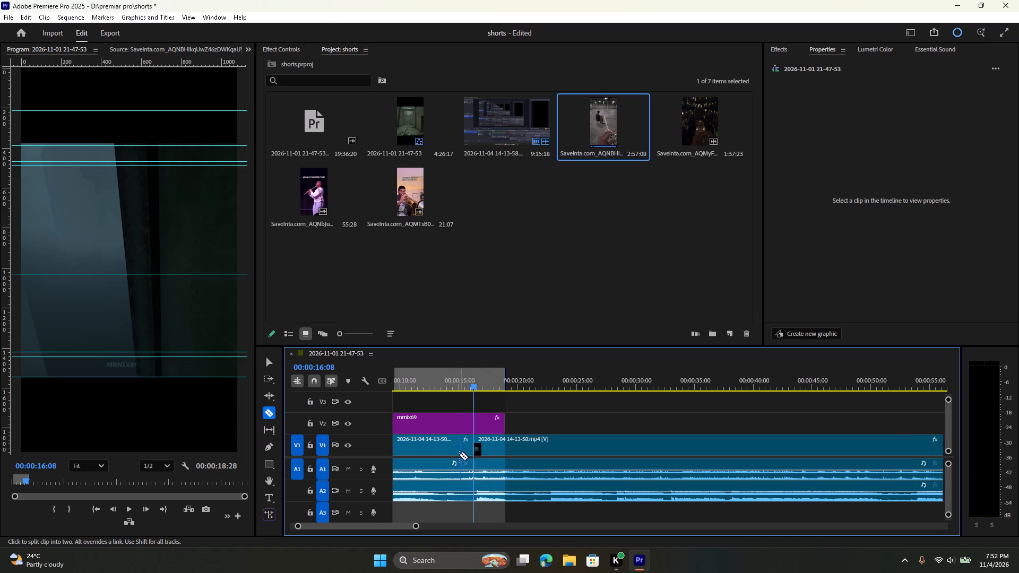
Delete the recording segment before the cut at 00:00:16:08 and ripple-close the gap.
key(v)
click(454, 450)
key(Delete)
right_click(453, 449)
click(456, 456)
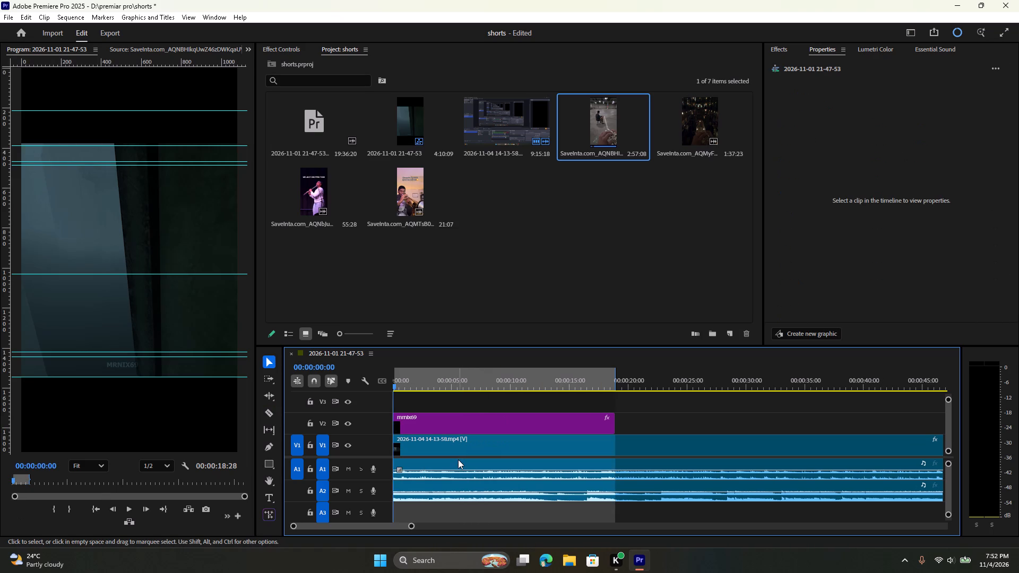
Play the opening, trim the start of the recording to 00:00:02:07 and ripple-close the gap before it.
key(space)
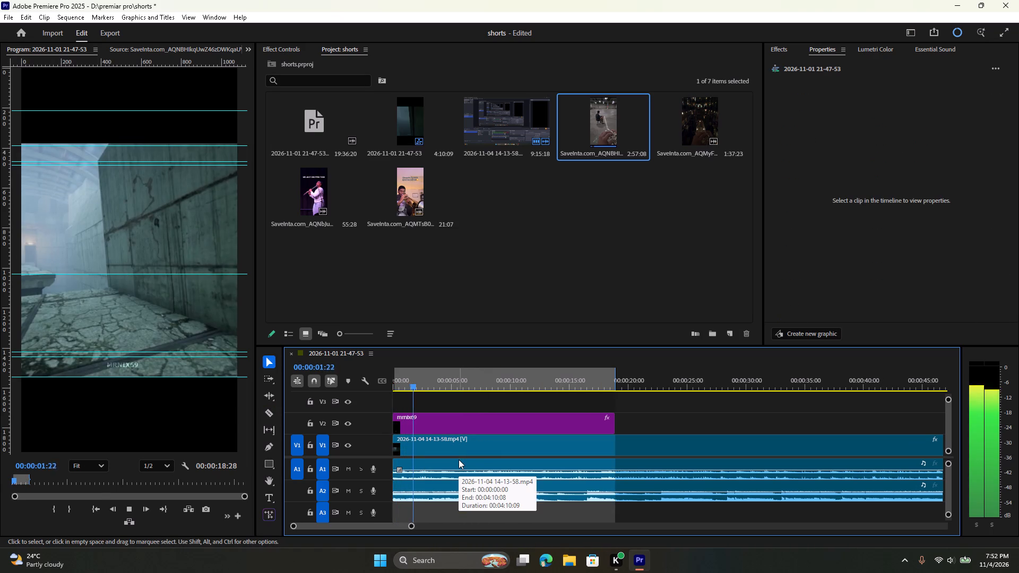
key(space)
alt+scroll(451, 475, up, 5)
scroll(406, 484, up, 6)
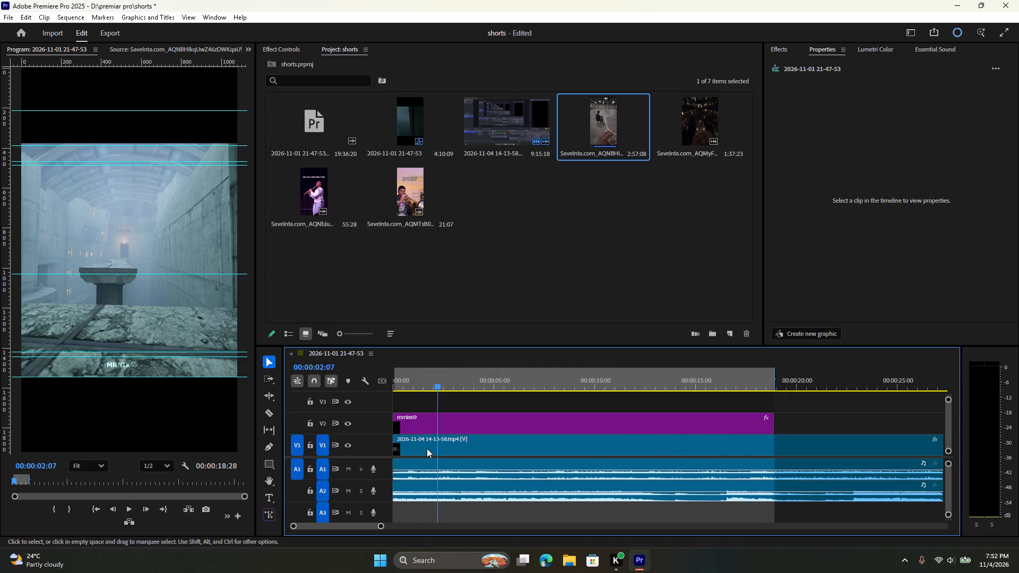
click(427, 448)
click(423, 448)
drag(395, 447, 433, 447)
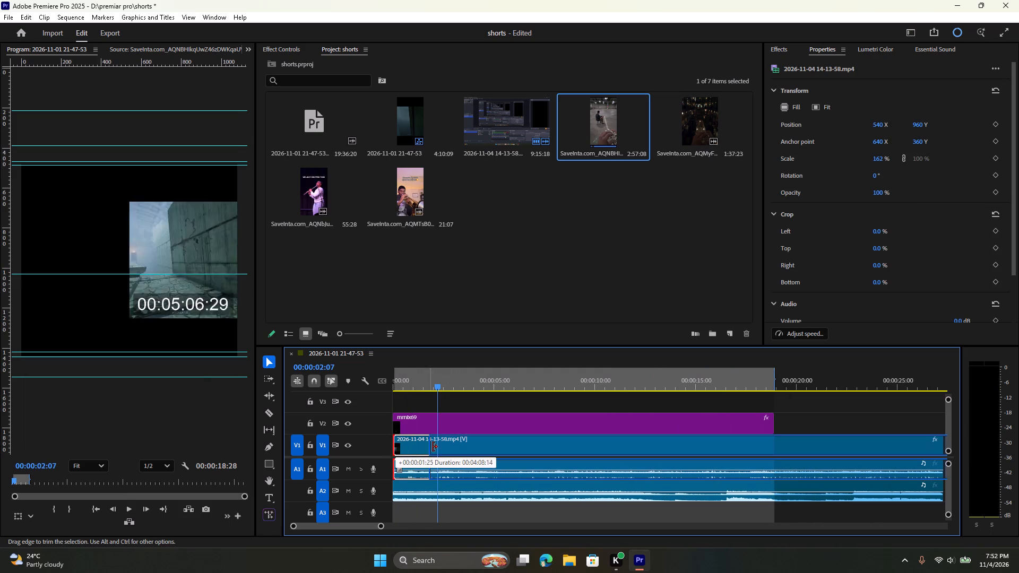
drag(433, 447, 437, 449)
right_click(418, 450)
click(426, 452)
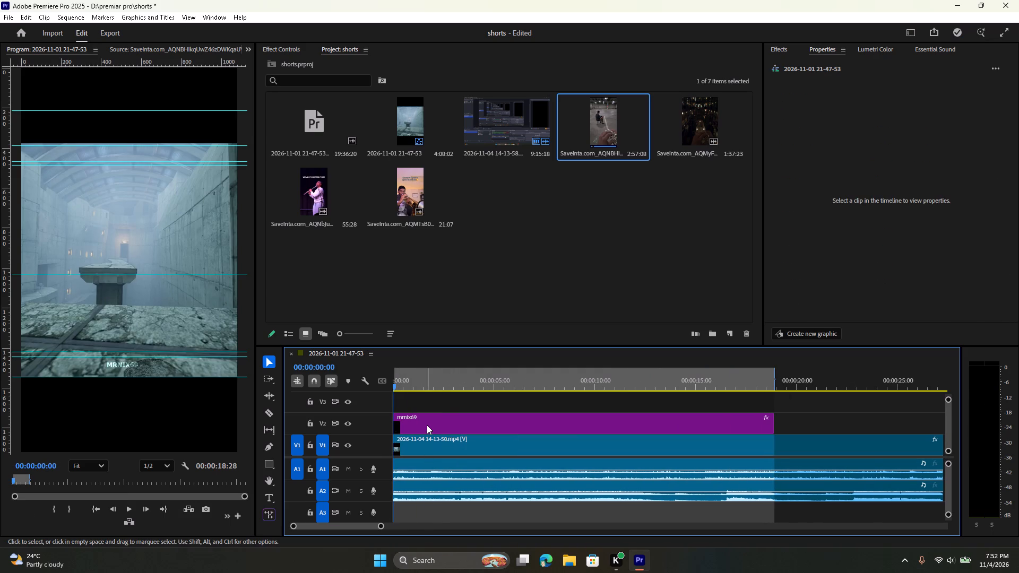
Play through the sequence to find an end point and split the recording at 00:00:25:13.
key(space)
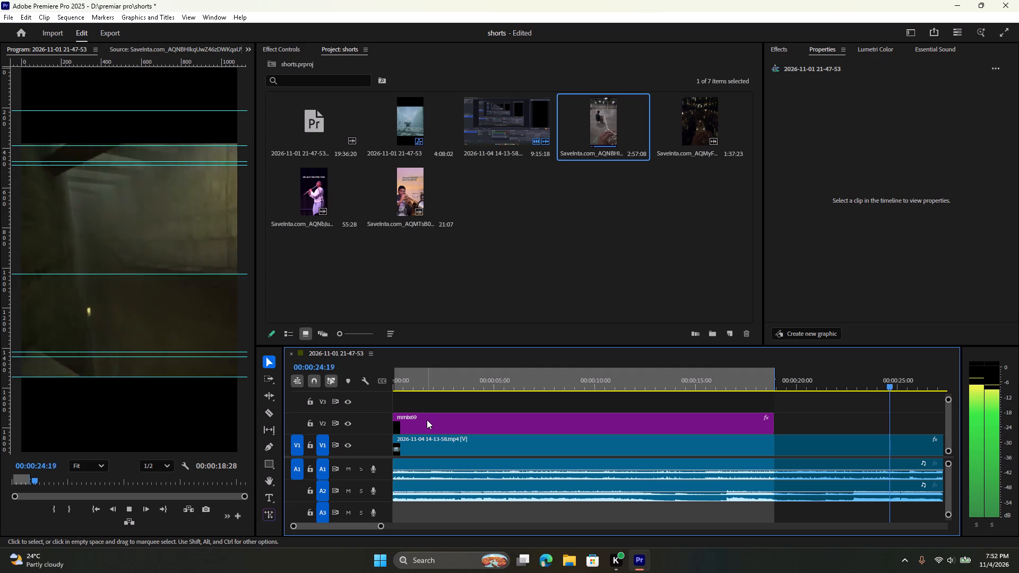
key(space)
scroll(457, 437, down, 3)
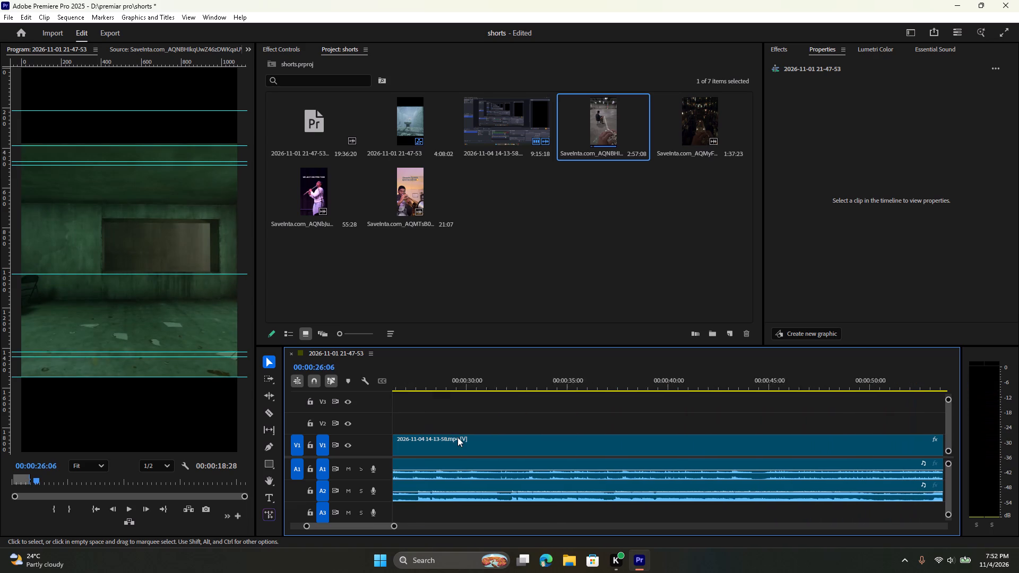
scroll(457, 437, down, 2)
alt+scroll(420, 432, down, 6)
scroll(419, 432, up, 6)
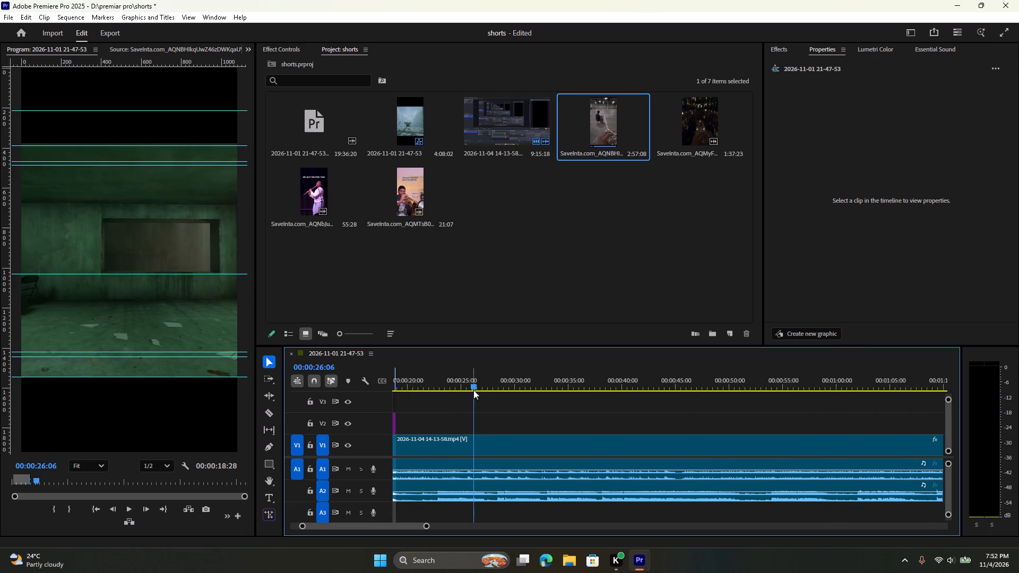
drag(474, 392, 412, 399)
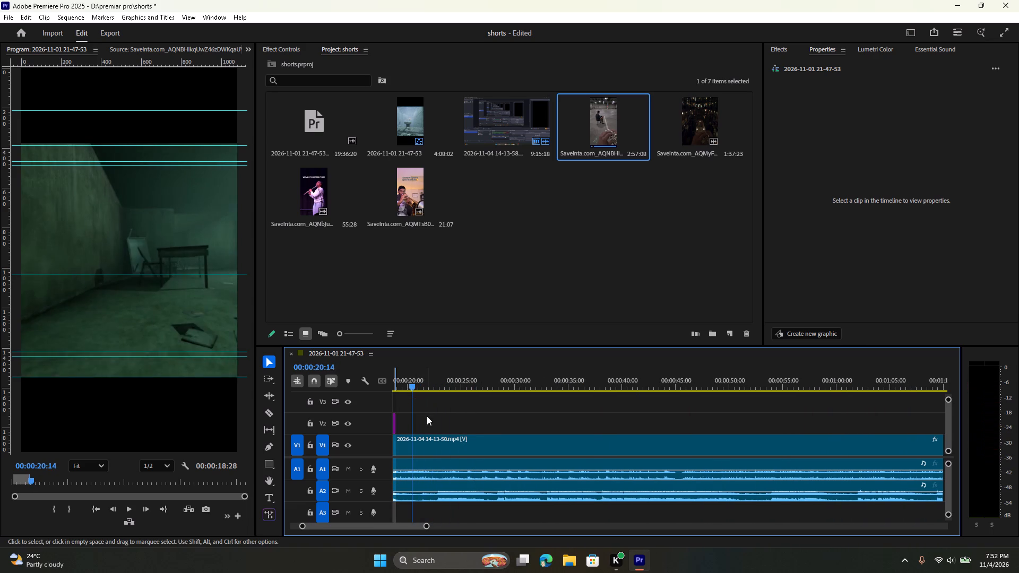
key(space)
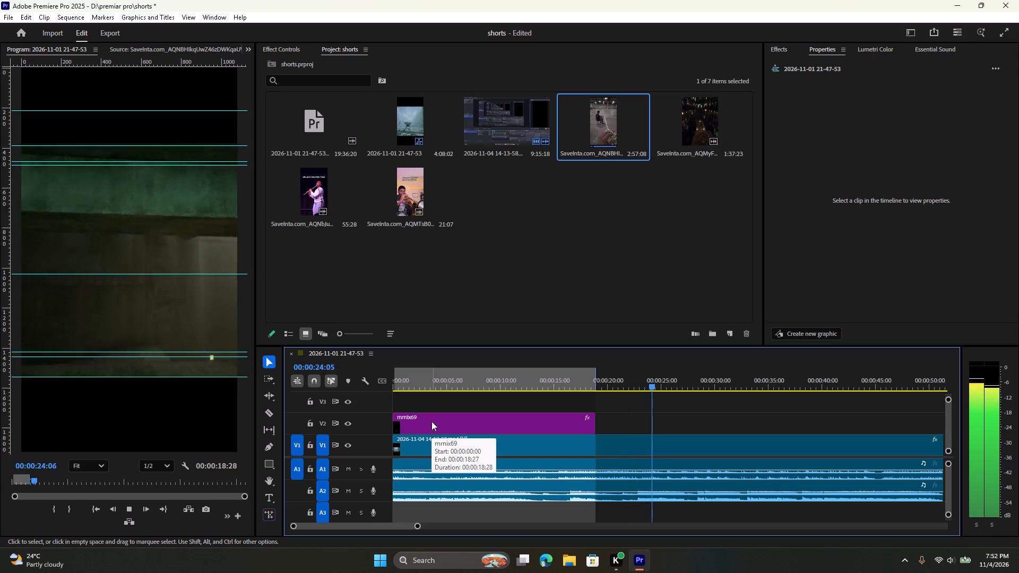
key(space)
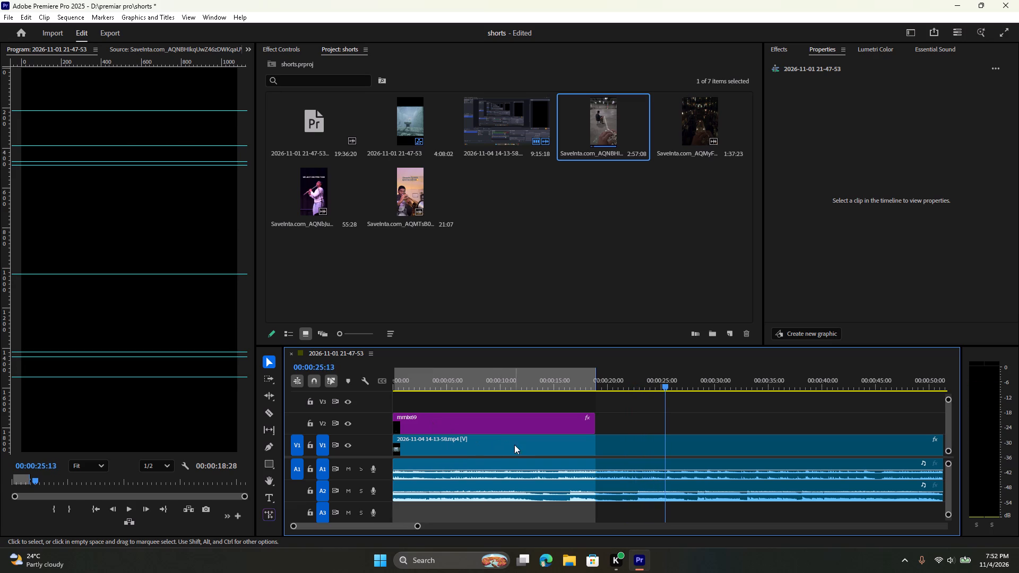
key(c)
click(664, 455)
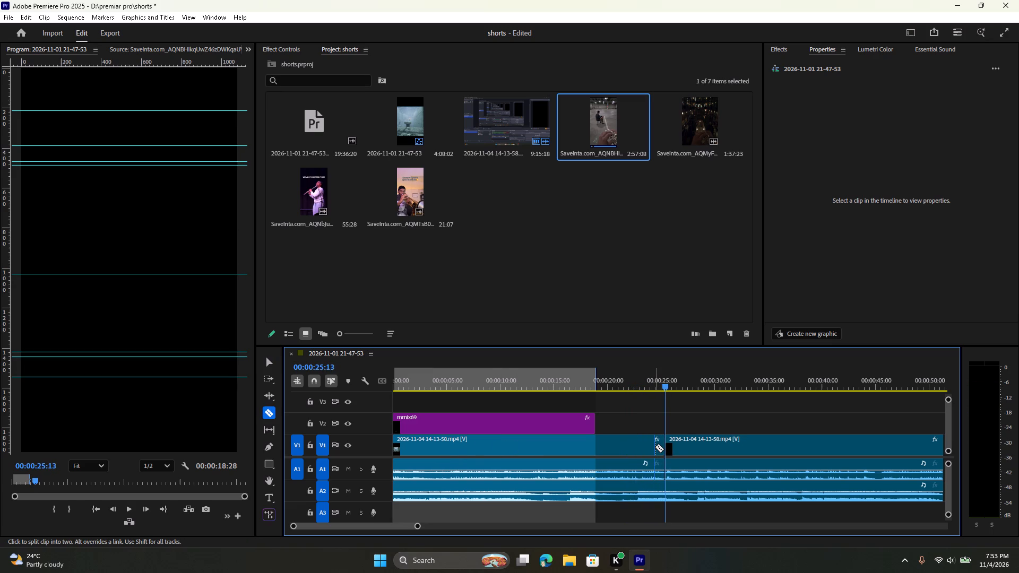
Mark the sequence's out point at 00:00:25:13 and extend the V2 title to end there.
key(o)
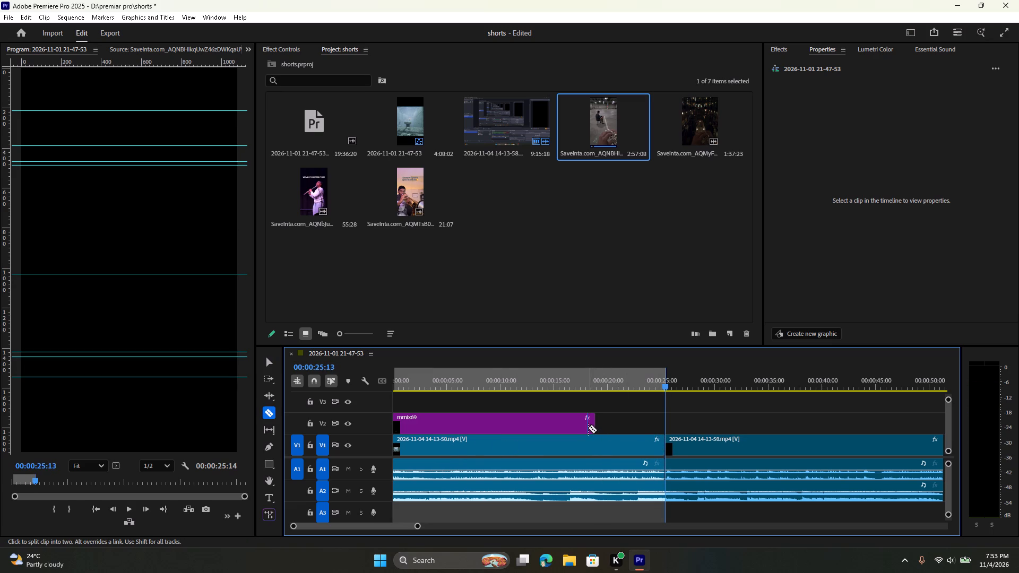
key(b)
key(v)
drag(594, 424, 666, 427)
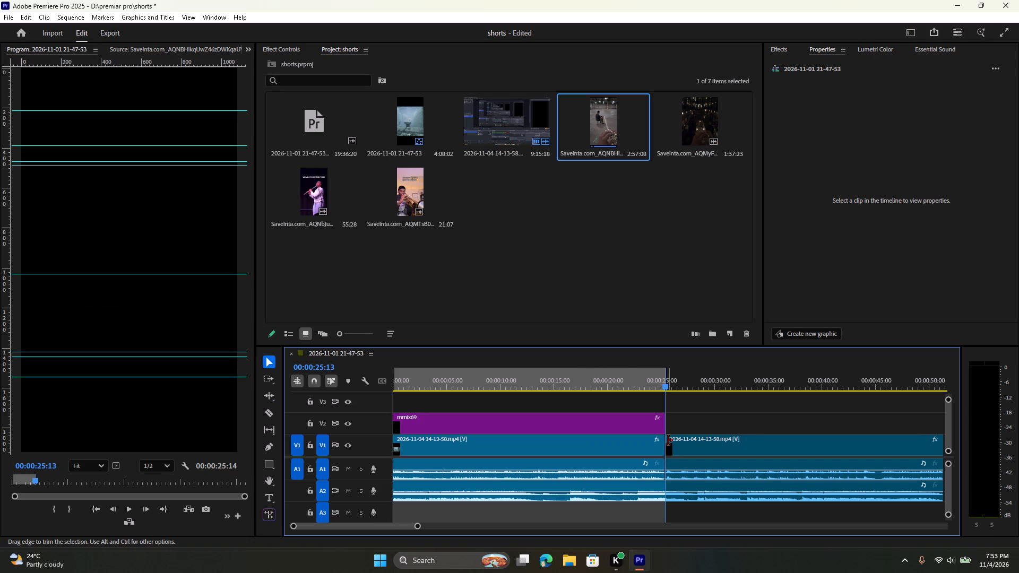
Move the leftover recording segment about 3 seconds away from the cut at 00:00:25:13, leaving a gap.
key(v)
drag(735, 442, 771, 439)
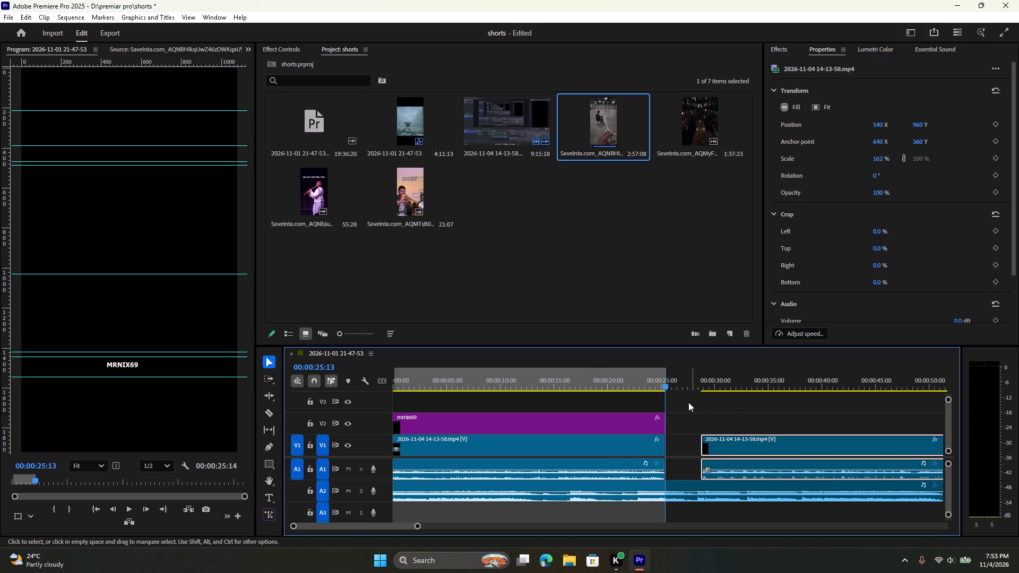
Replace the text of the V2 title with "titannex69".
drag(651, 386, 621, 390)
click(557, 429)
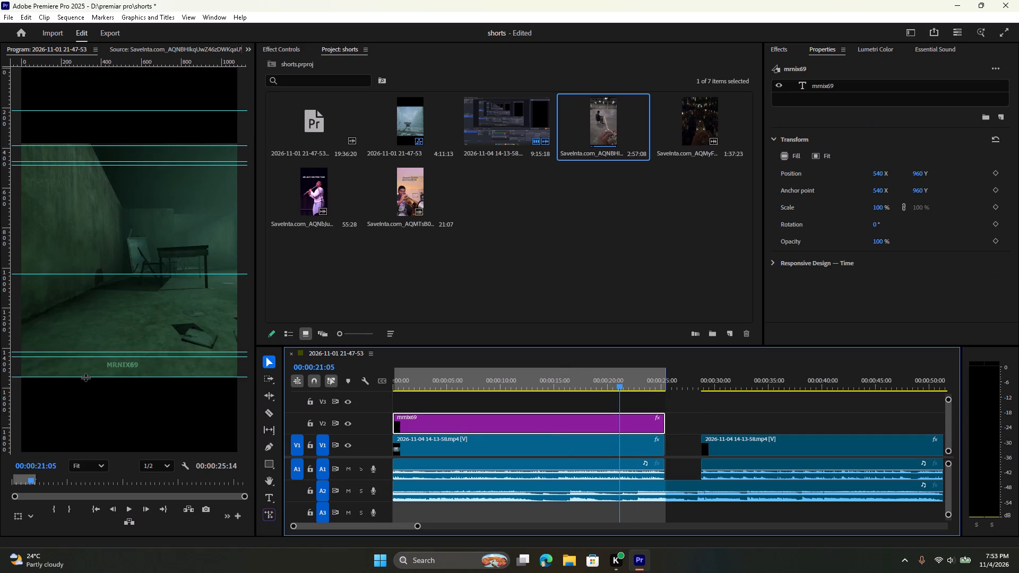
key(t)
triple_click(119, 362)
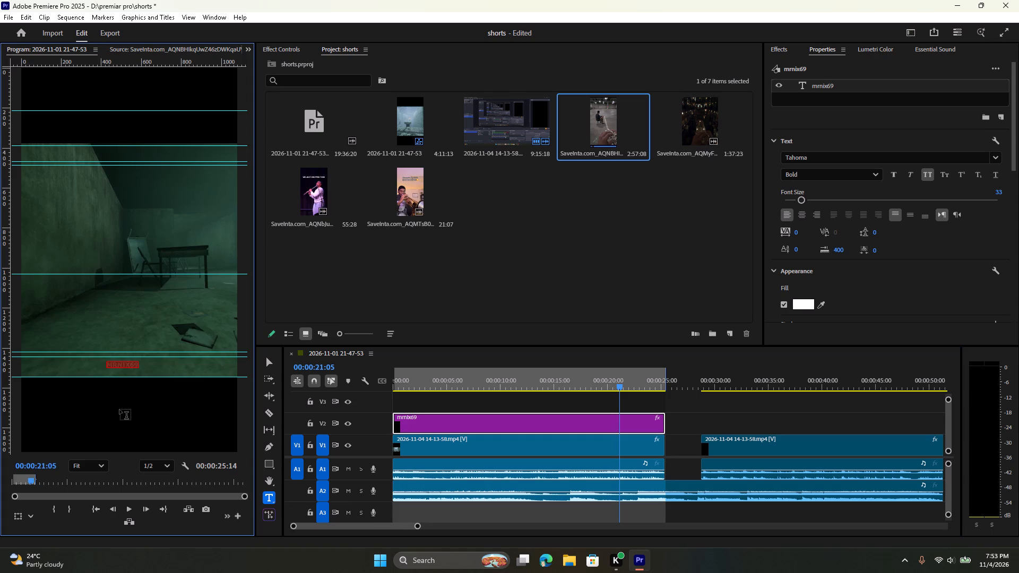
key(t)
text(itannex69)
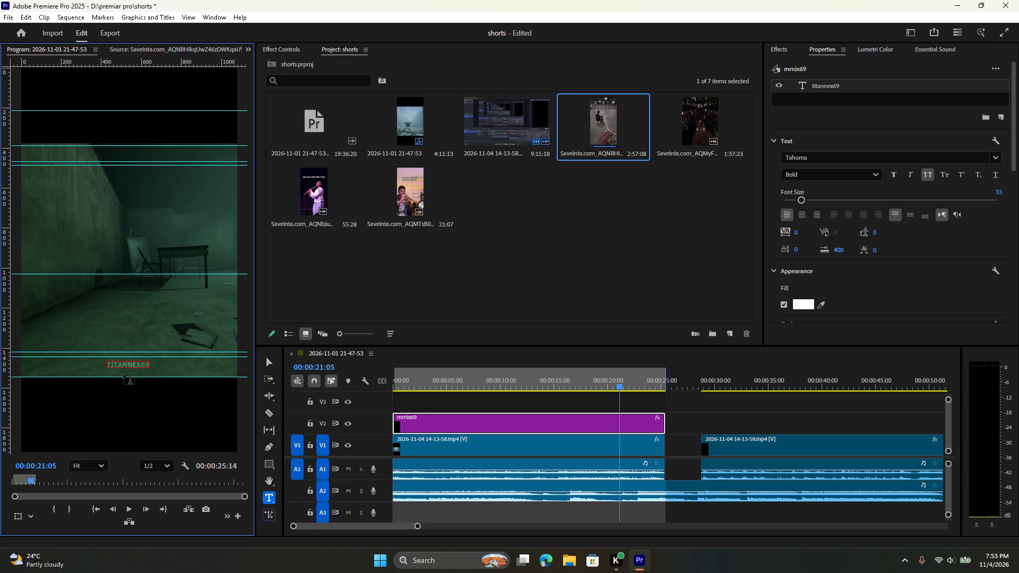
click(505, 453)
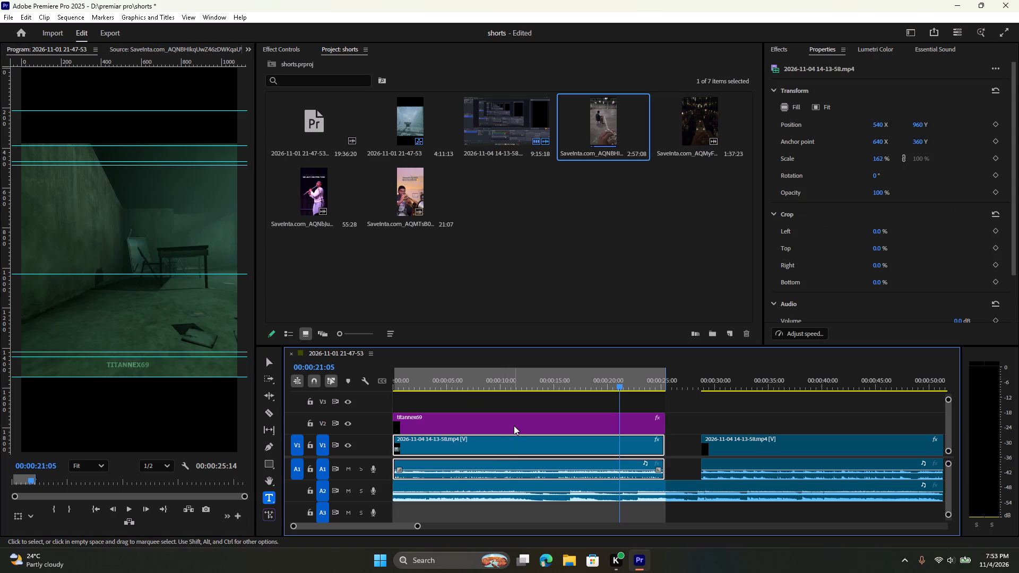
Set the V2 title's horizontal position to 516, keeping its vertical position at 960.
click(514, 421)
drag(877, 172, 869, 177)
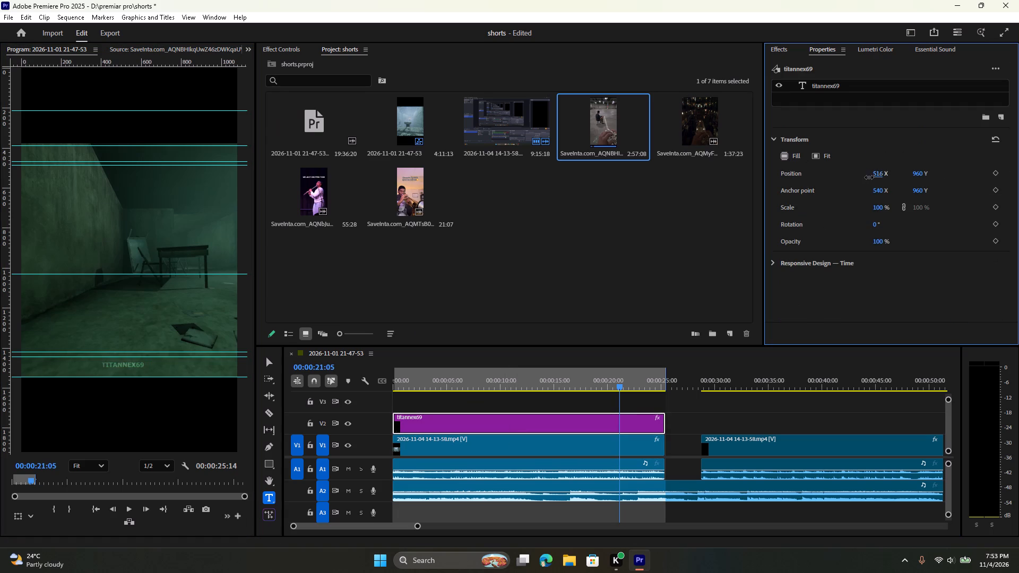
Set the V2 title's horizontal position to 524 and play back the end of the section to check its placement.
drag(869, 177, 875, 180)
key(space)
scroll(249, 357, down, 4)
scroll(245, 361, up, 2)
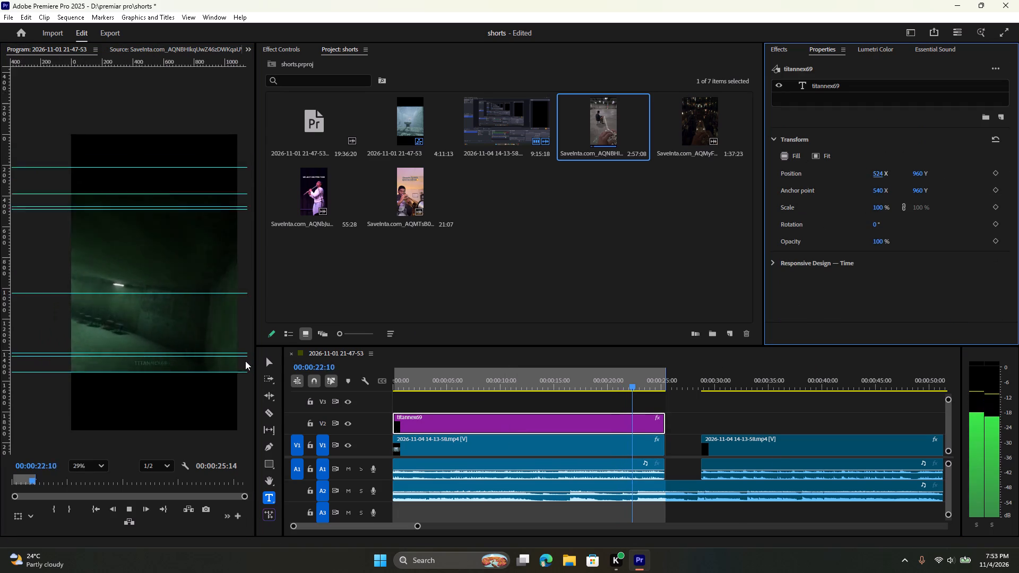
scroll(245, 361, up, 3)
key(Home)
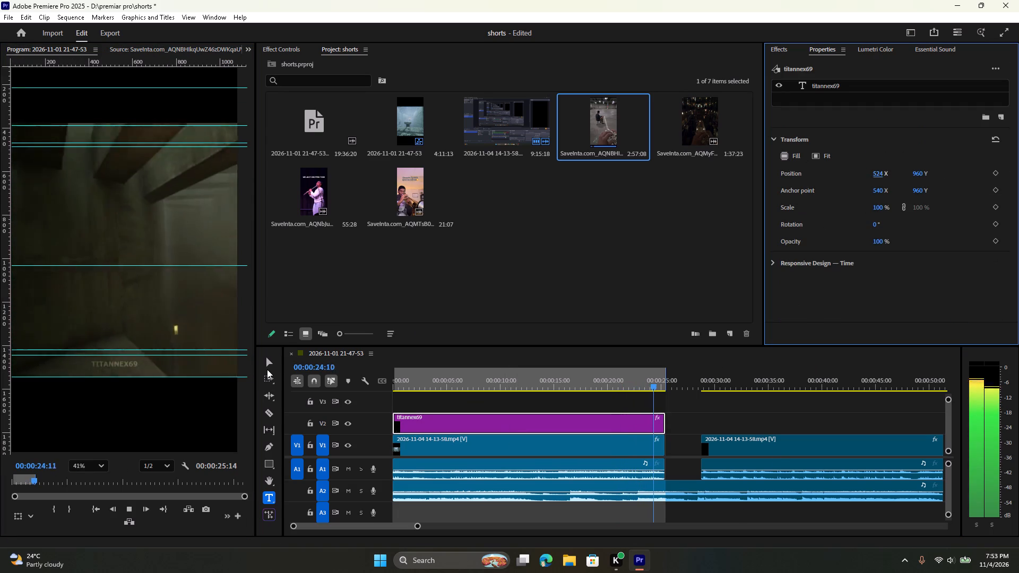
key(space)
Split the A2 audio clip at the end of the title clip, at the sequence's out point.
key(c)
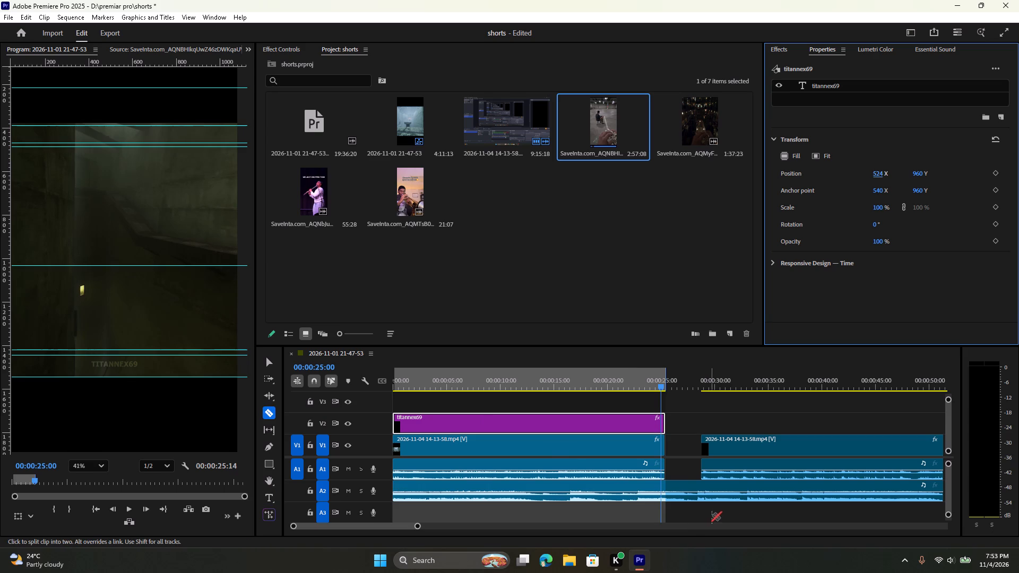
click(666, 492)
key(v)
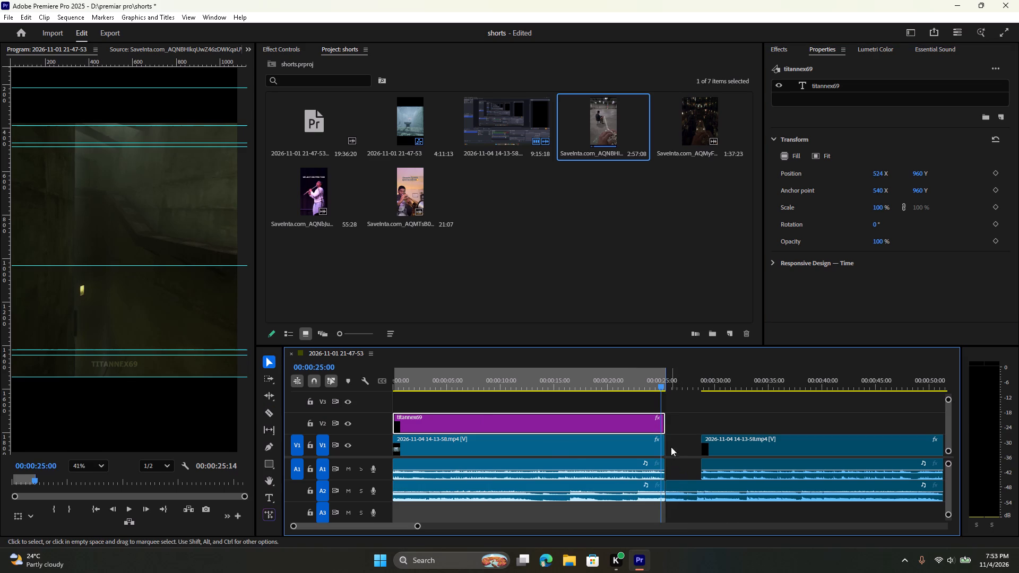
Move the leftover recording and A2 audio about 2 seconds later, and play the short through from the start.
drag(671, 447, 694, 499)
drag(675, 415, 754, 502)
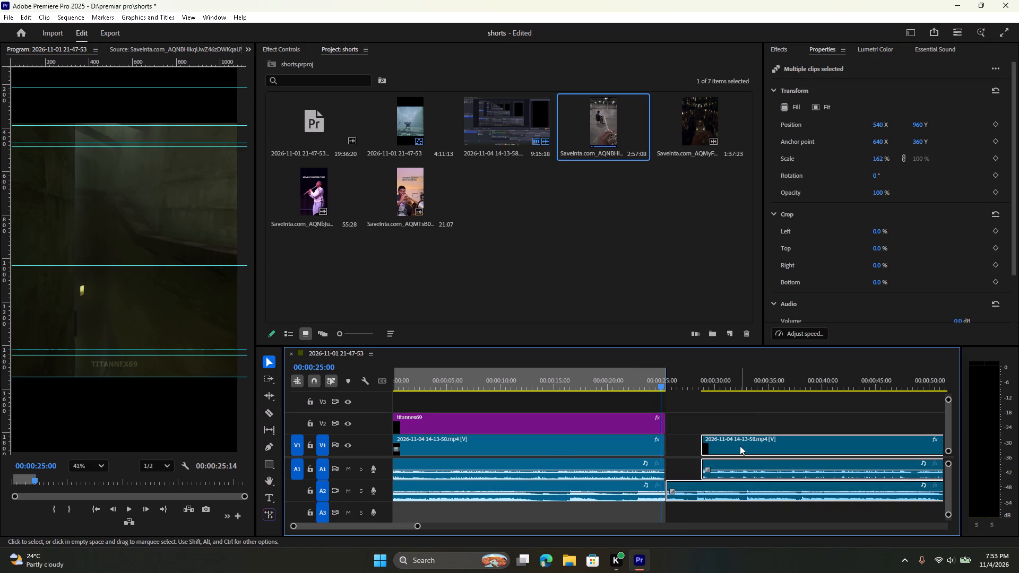
drag(740, 446, 759, 441)
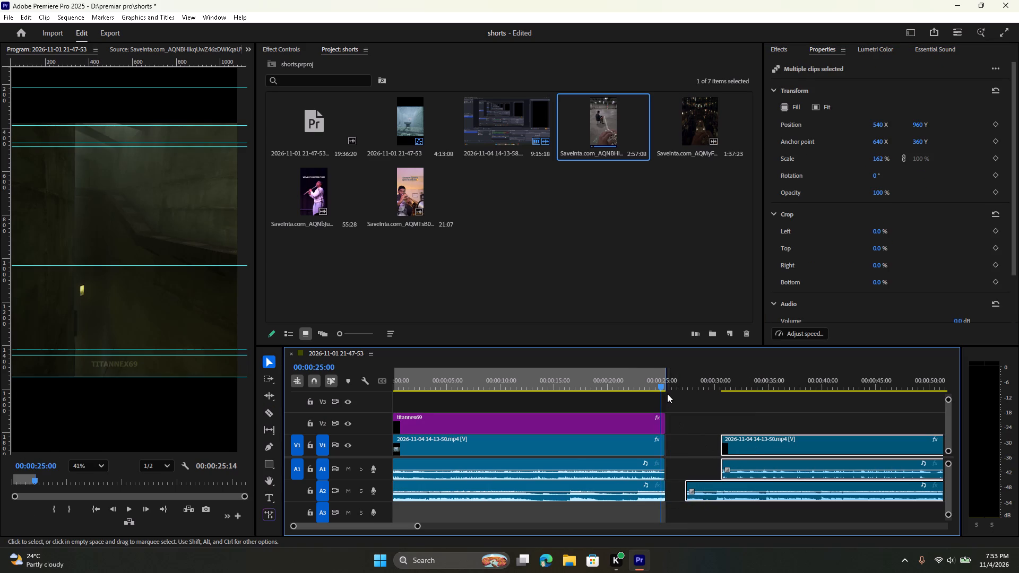
key(Home)
key(space)
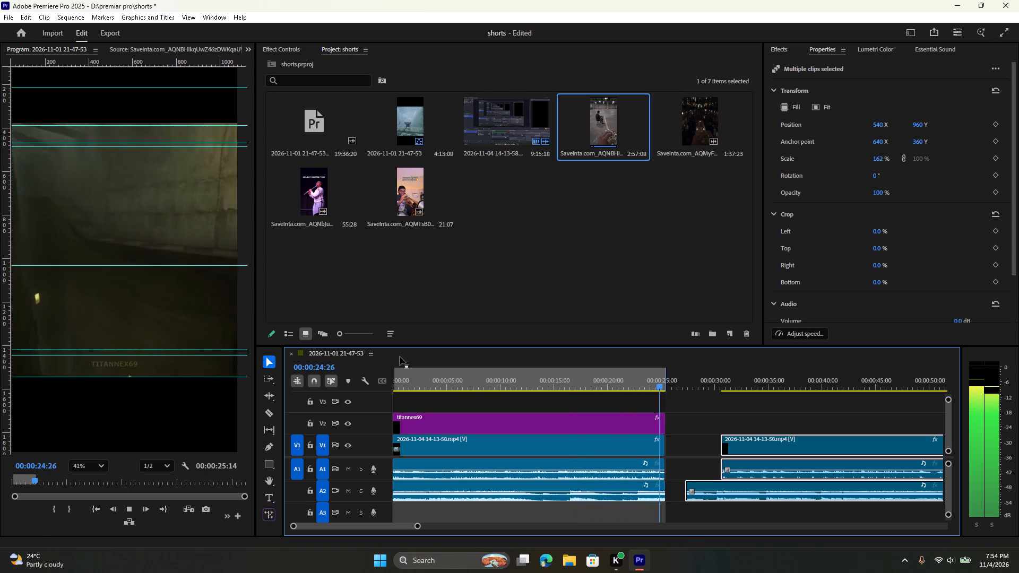
key(space)
Apply automatic Basic Correction in Lumetri Color to the 25-second recording clip on V1.
click(514, 474)
click(516, 442)
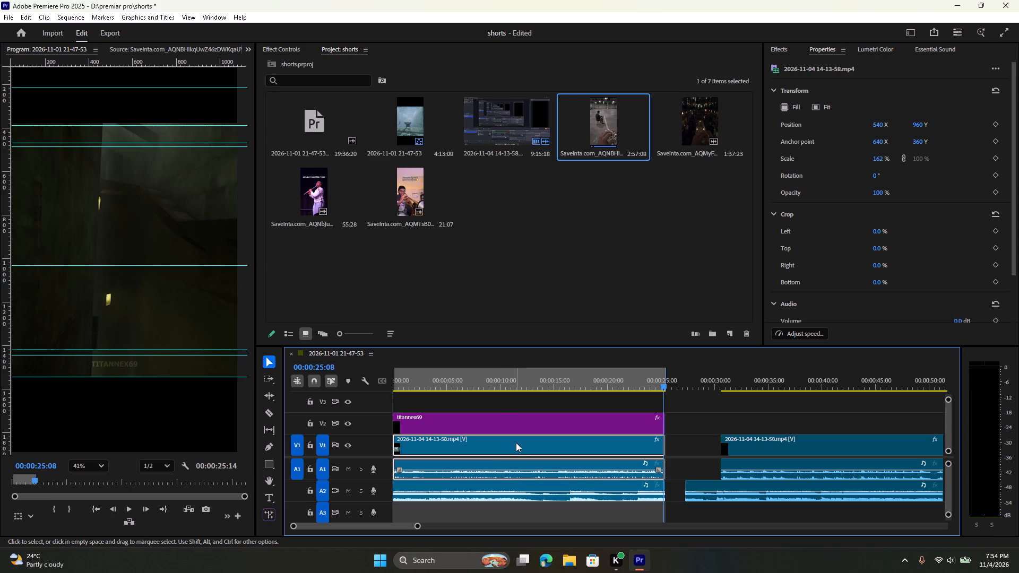
click(860, 51)
click(809, 124)
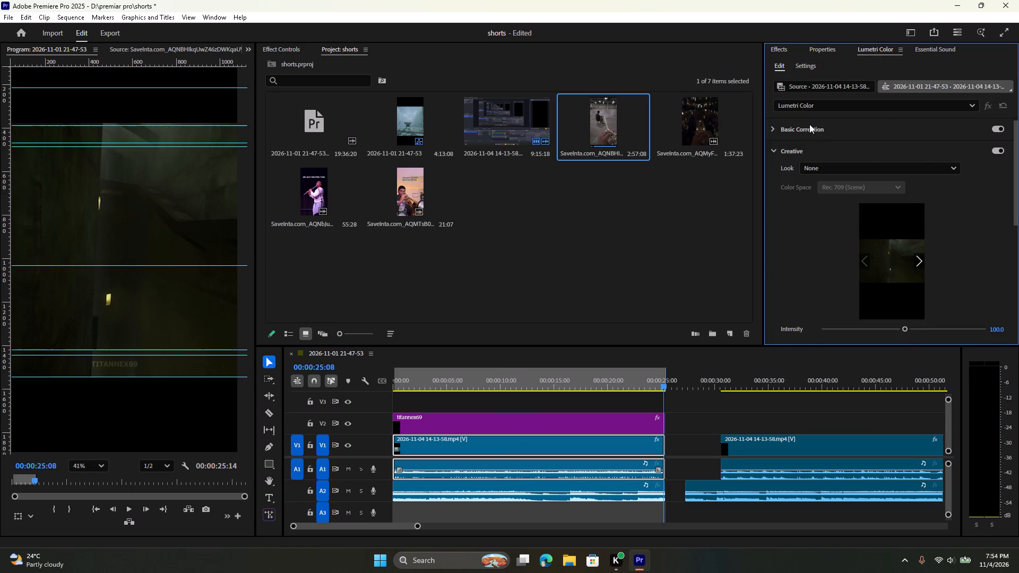
click(934, 173)
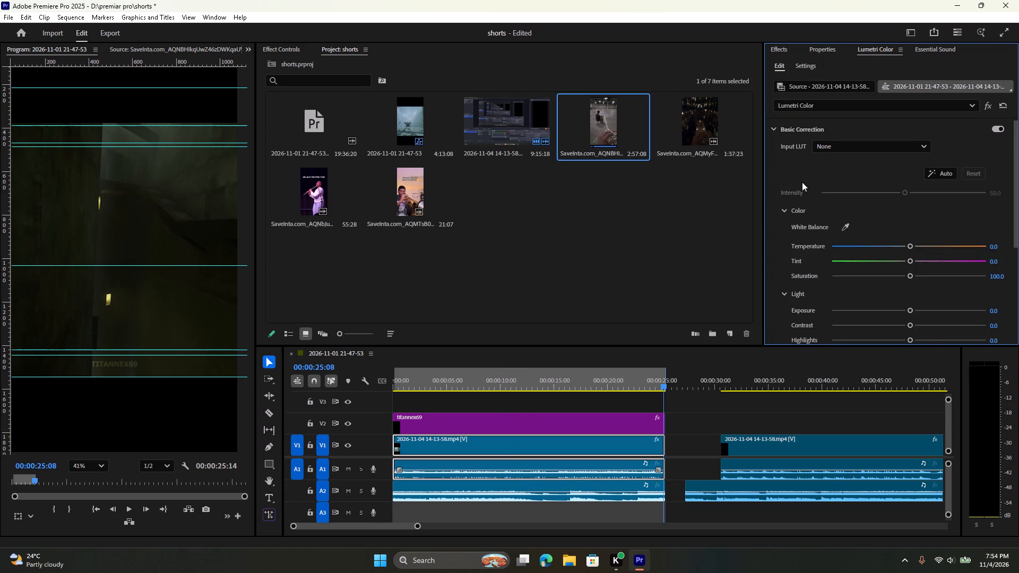
Set Sharpen to 6.2 in the Creative adjustments of the V1 recording clip.
scroll(745, 249, down, 2)
scroll(809, 279, down, 4)
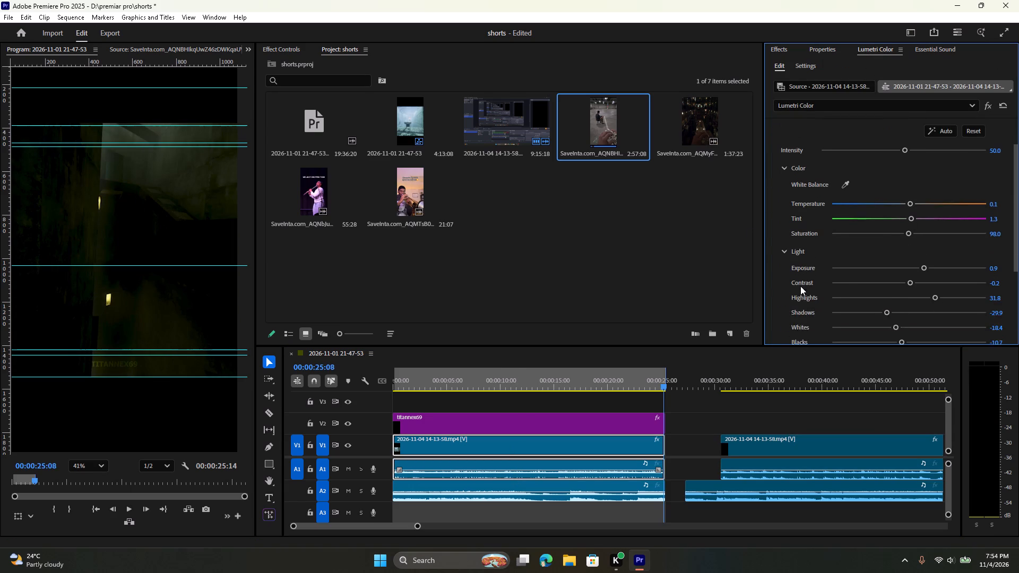
scroll(793, 289, down, 10)
click(772, 253)
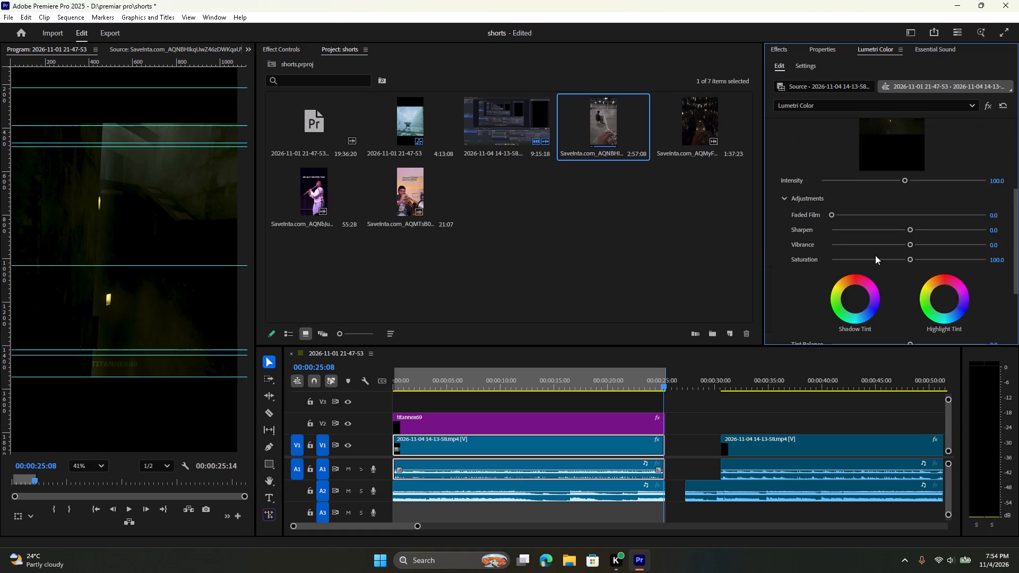
click(910, 232)
Play the colour-corrected short from the start and recheck the part around 00:00:16.
key(Home)
key(space)
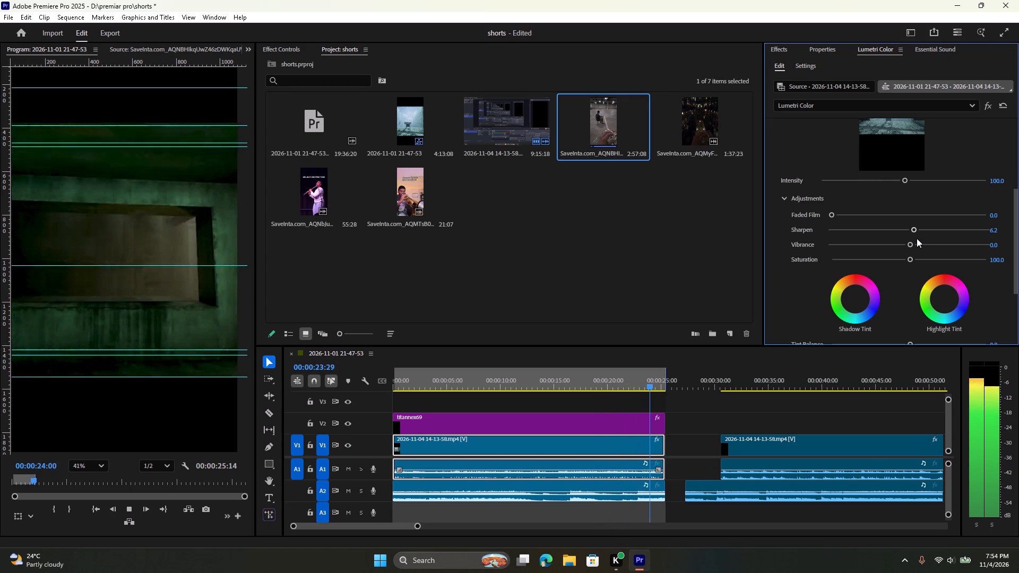
key(space)
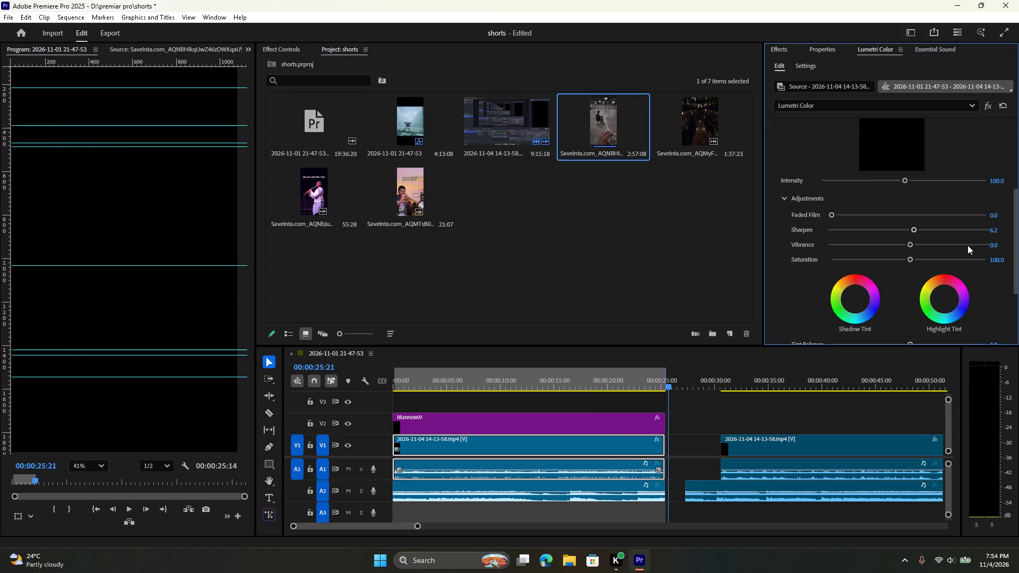
key(space)
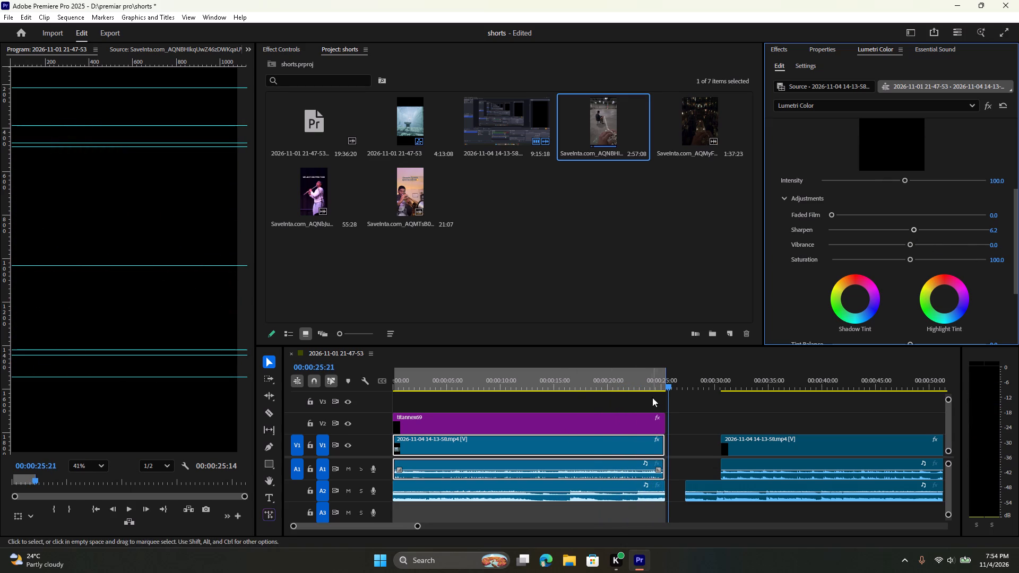
drag(671, 385, 562, 381)
key(space)
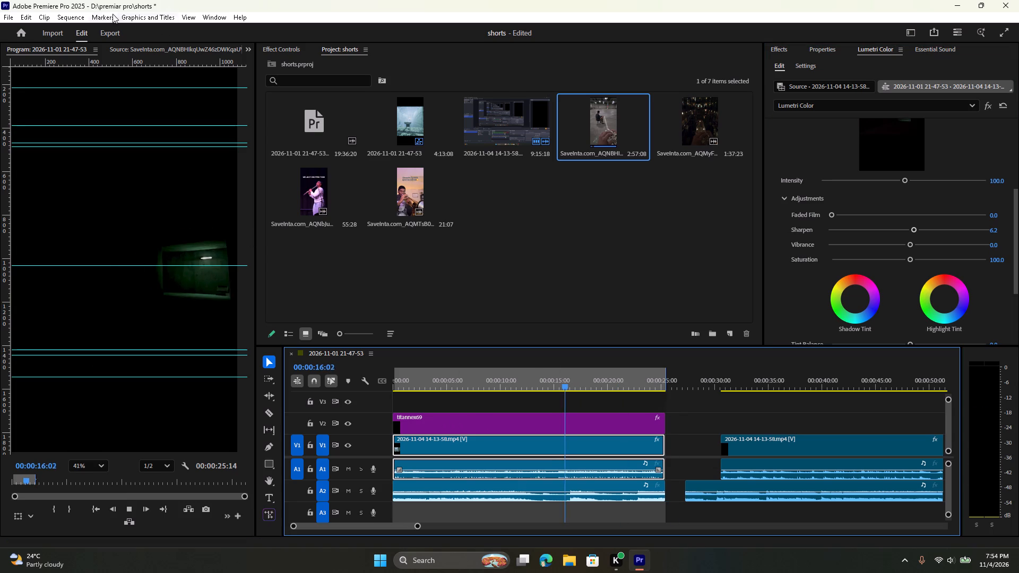
key(space)
Export the sequence's in-to-out range as an H.264 media file named v1.
click(111, 34)
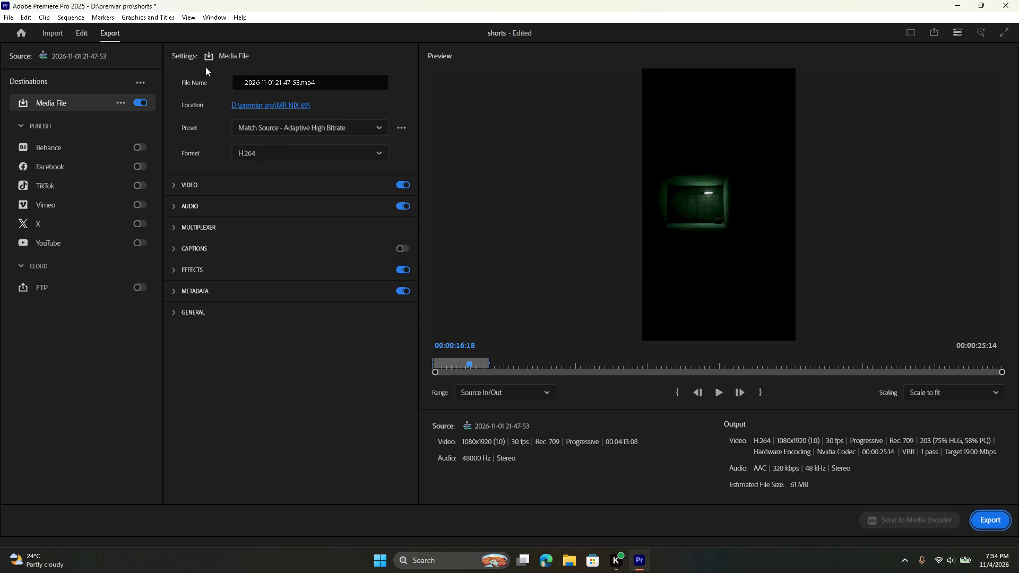
triple_click(275, 88)
triple_click(275, 81)
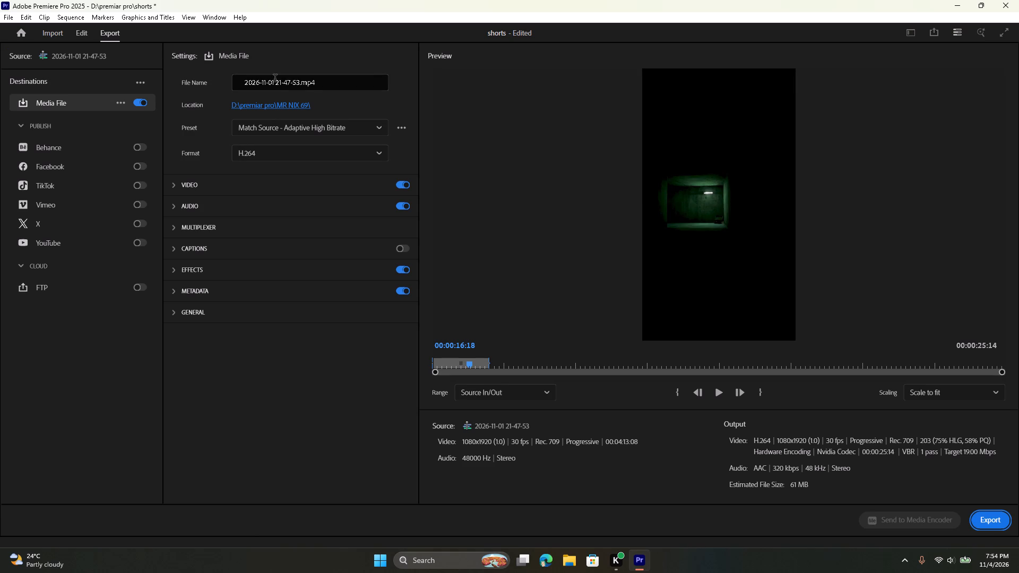
click(274, 79)
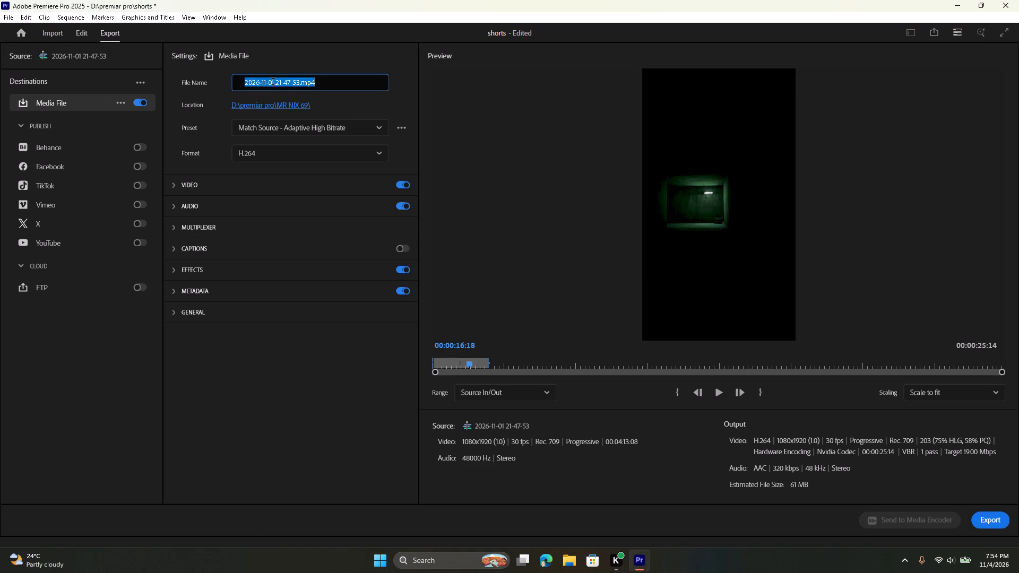
key(v)
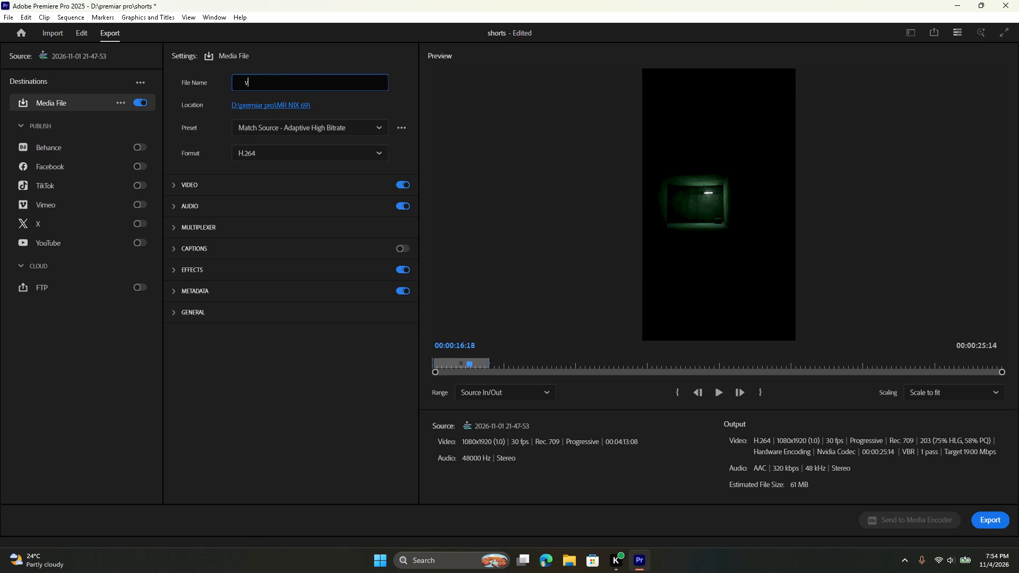
key(1)
click(983, 518)
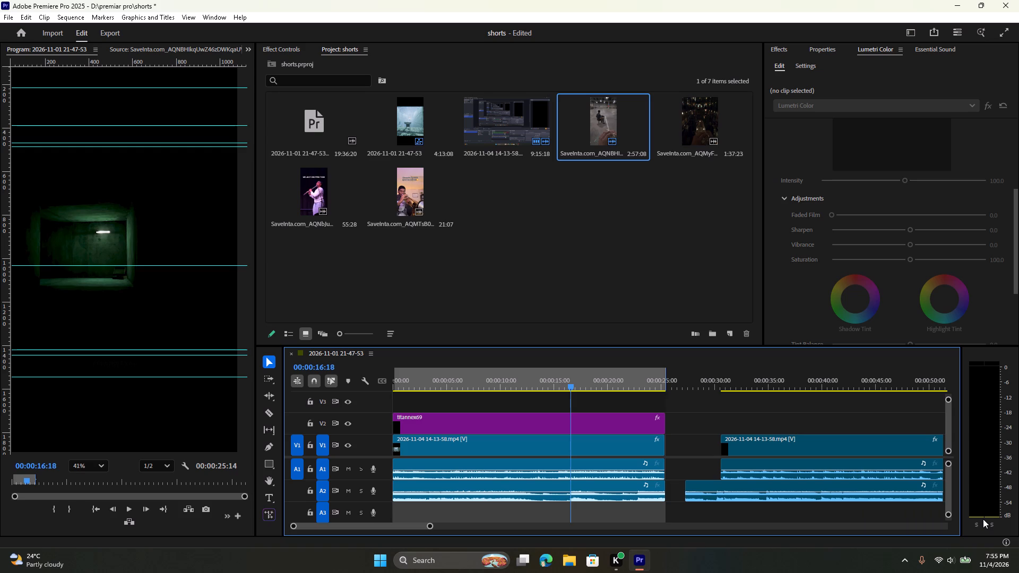
Delete the exported section's recording and audio clips on V1, A1 and A2, keeping the V2 title.
click(629, 494)
drag(619, 511, 599, 454)
key(Delete)
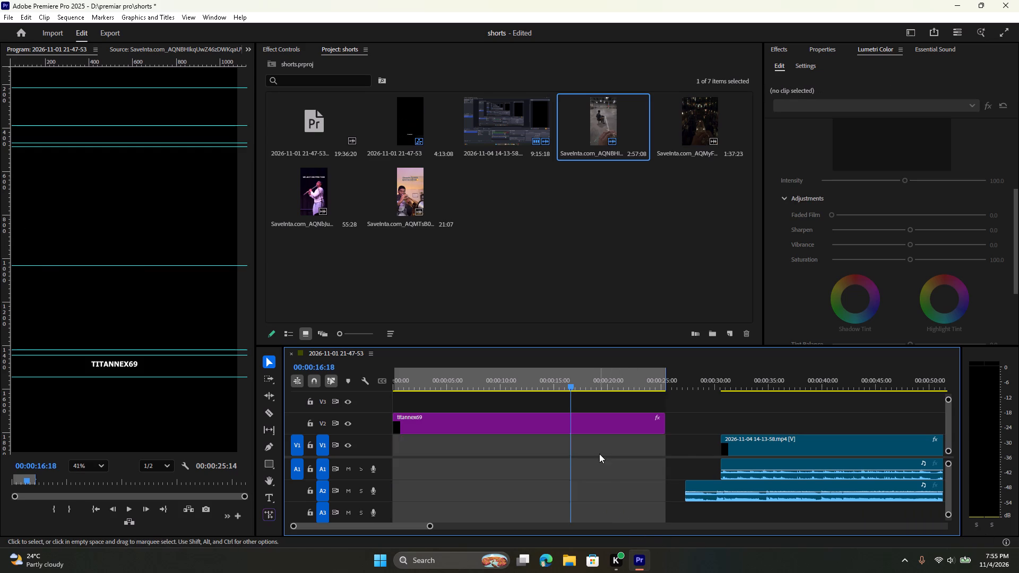
Close the gap by bringing the remaining recording and A2 audio back to the start of the sequence at 00:00:00:00.
right_click(599, 454)
click(605, 459)
drag(536, 443, 446, 450)
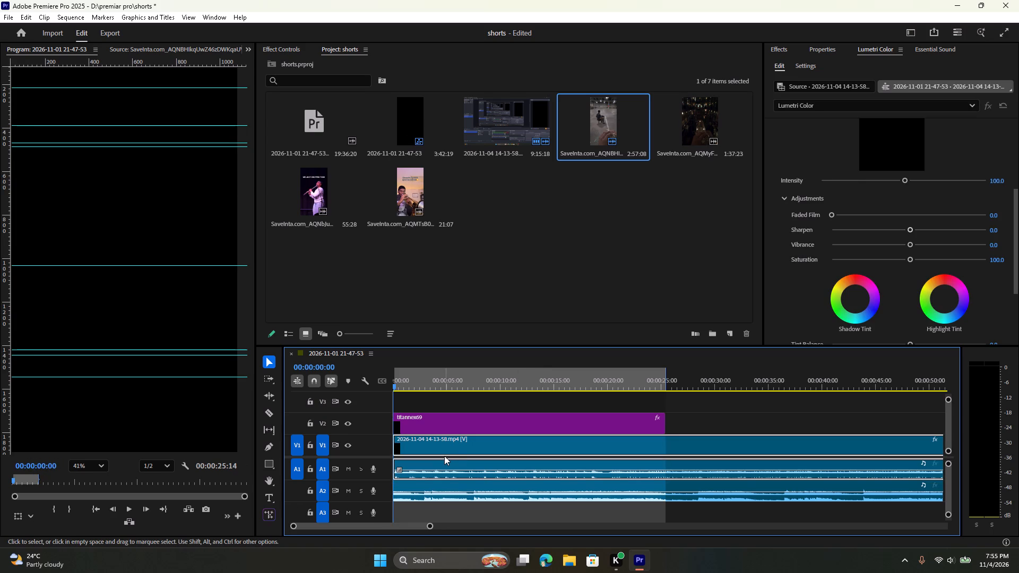
Play and scrub through the remaining recording from the start to about 00:00:22:24, looking for where the next short should begin.
key(space)
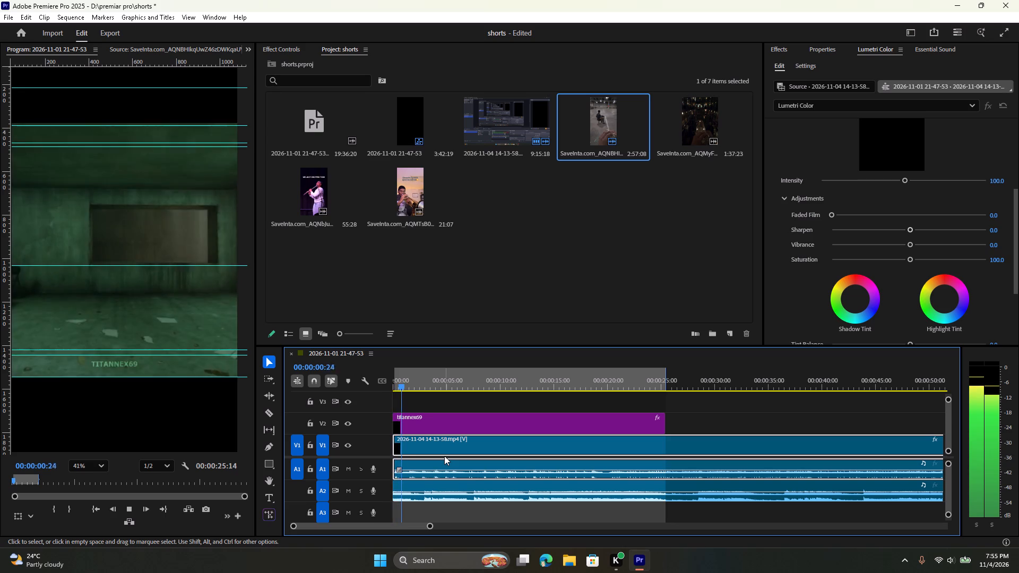
key(space)
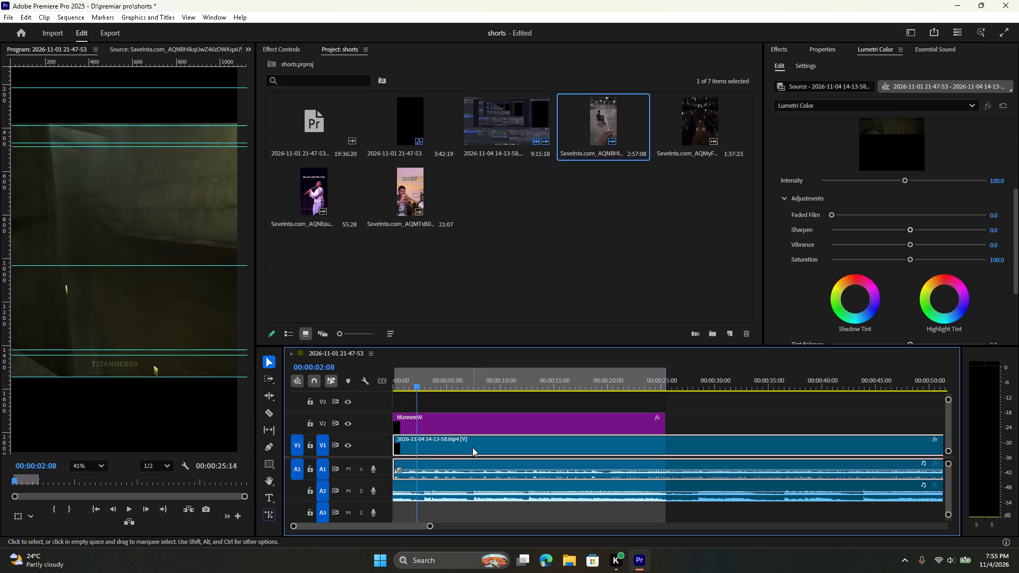
key(space)
key(space)
scroll(510, 482, down, 4)
scroll(450, 429, up, 7)
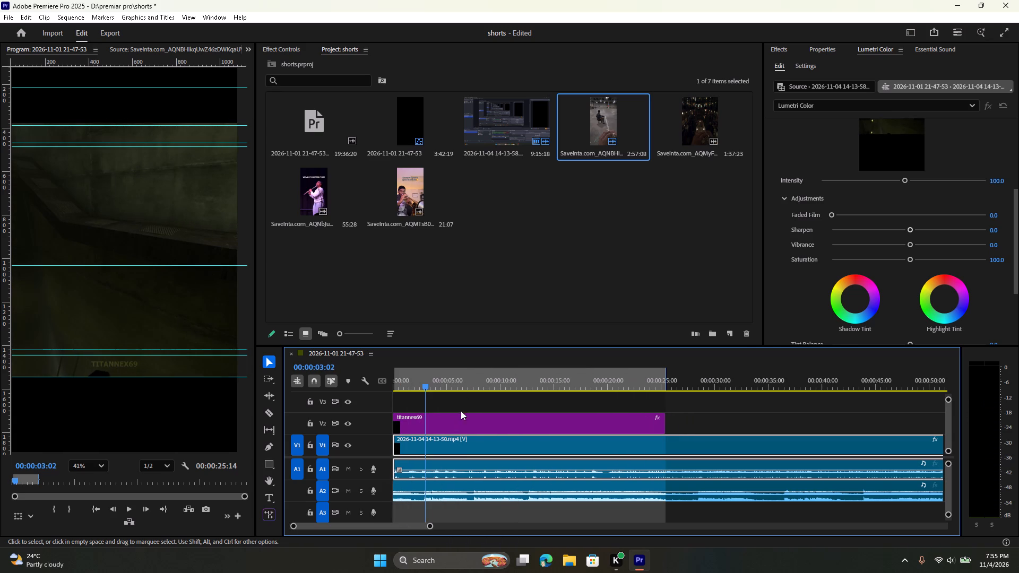
drag(429, 389, 443, 388)
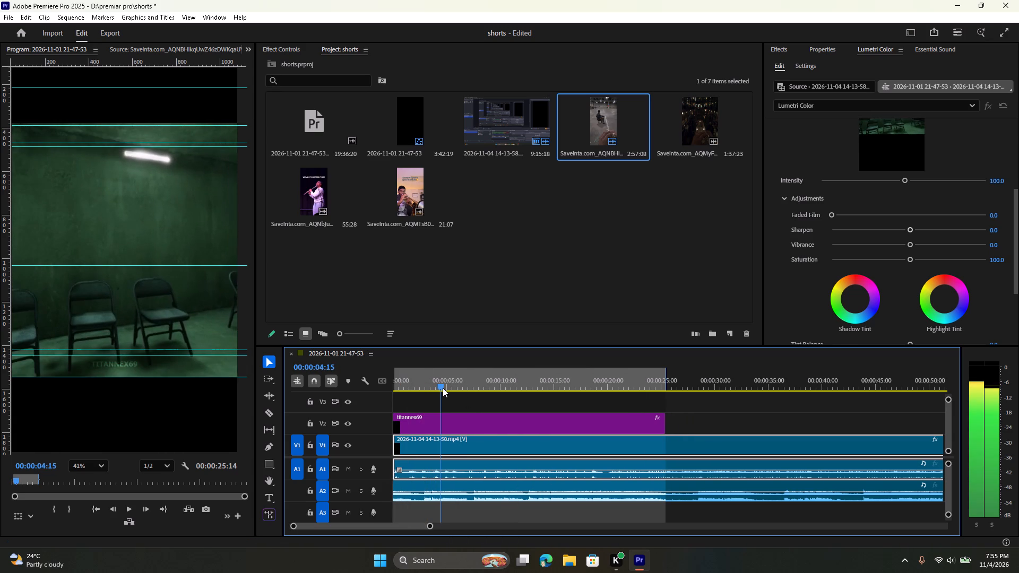
drag(443, 388, 467, 395)
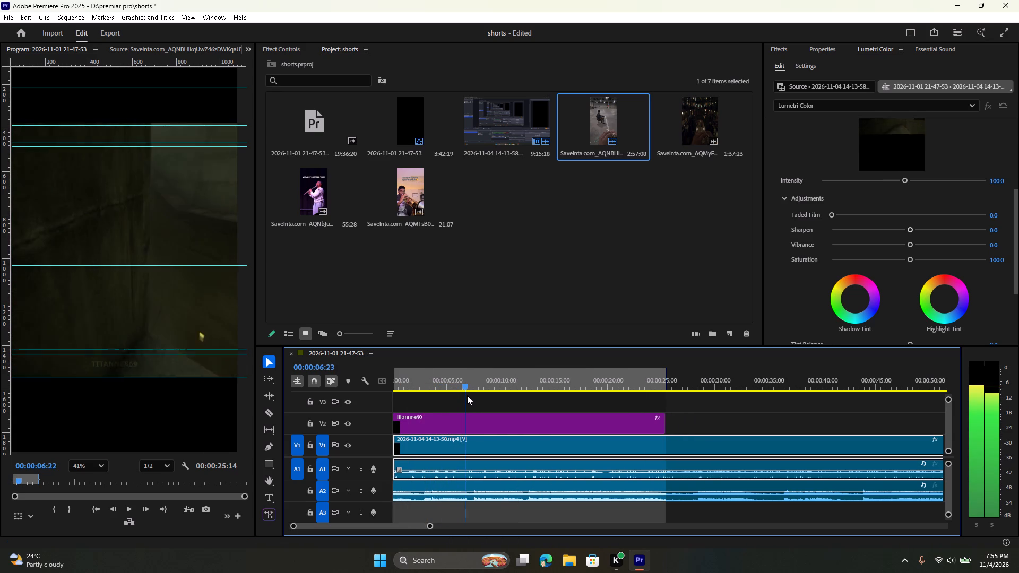
drag(467, 395, 479, 401)
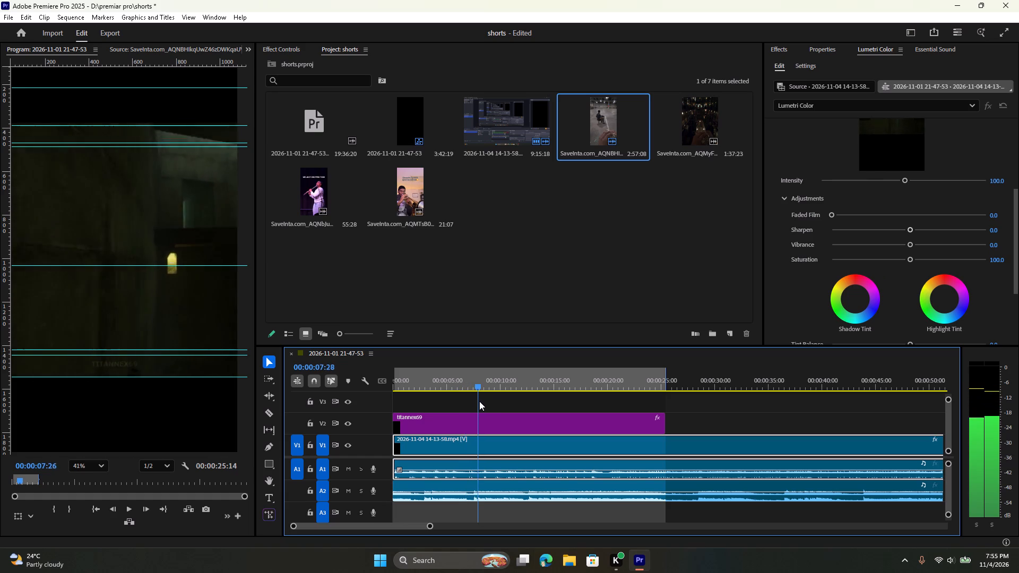
drag(479, 401, 529, 422)
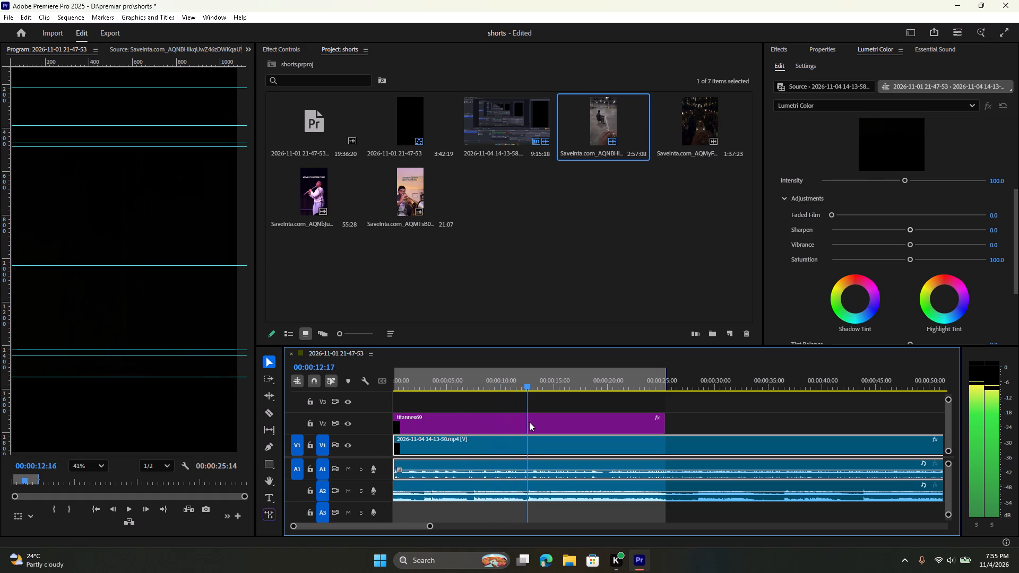
drag(529, 422, 546, 428)
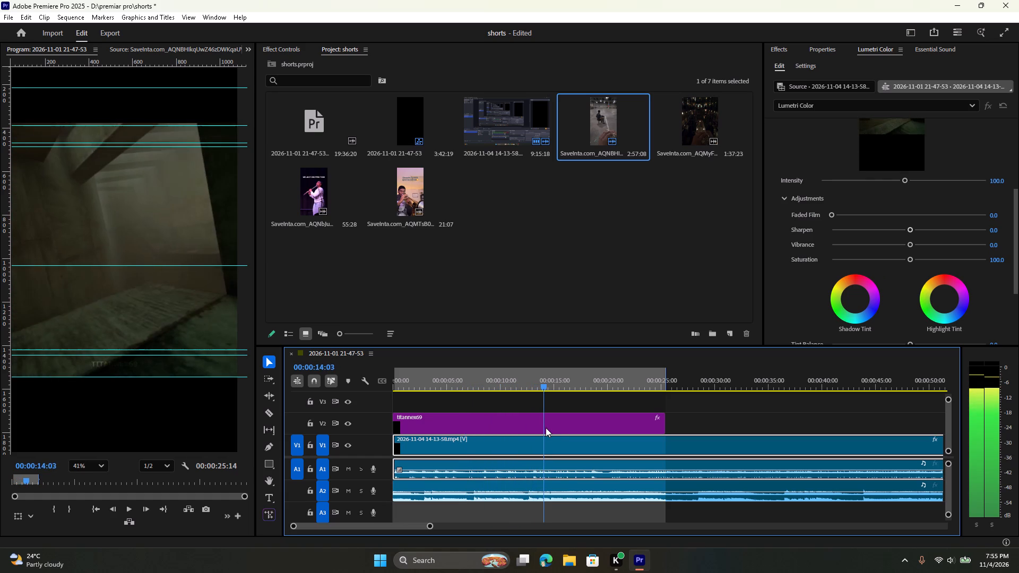
drag(546, 428, 574, 438)
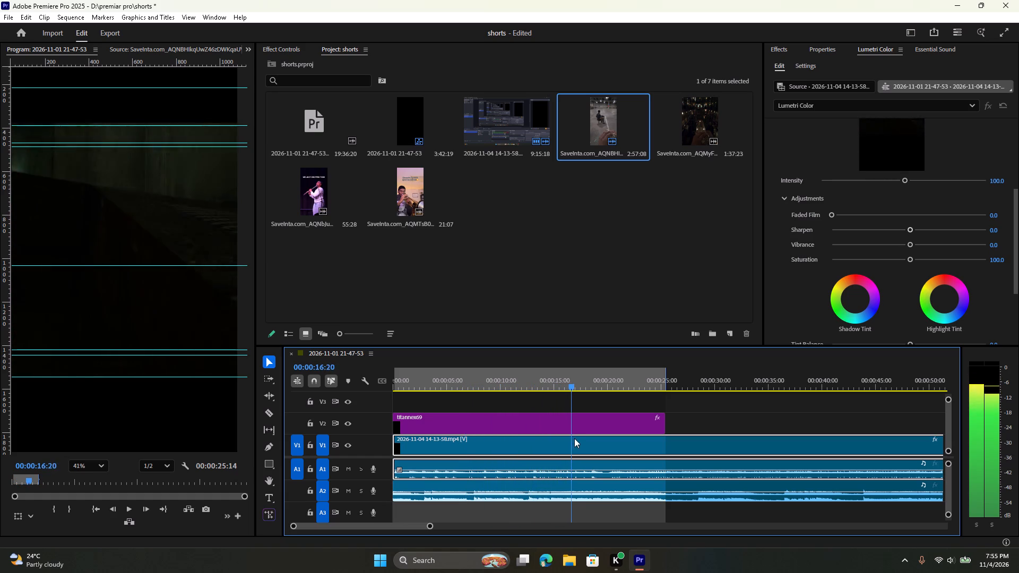
drag(574, 438, 609, 453)
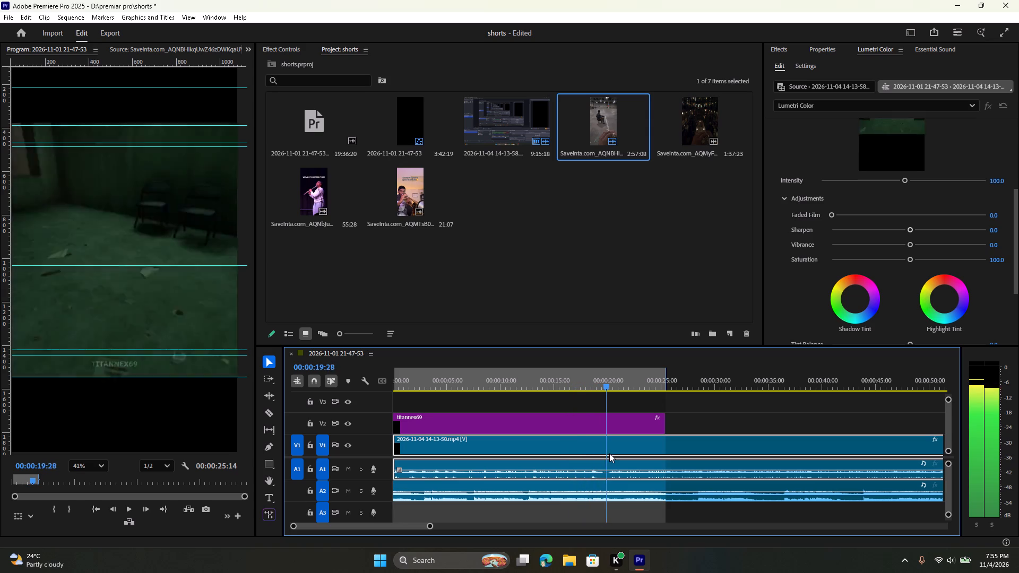
drag(609, 453, 634, 461)
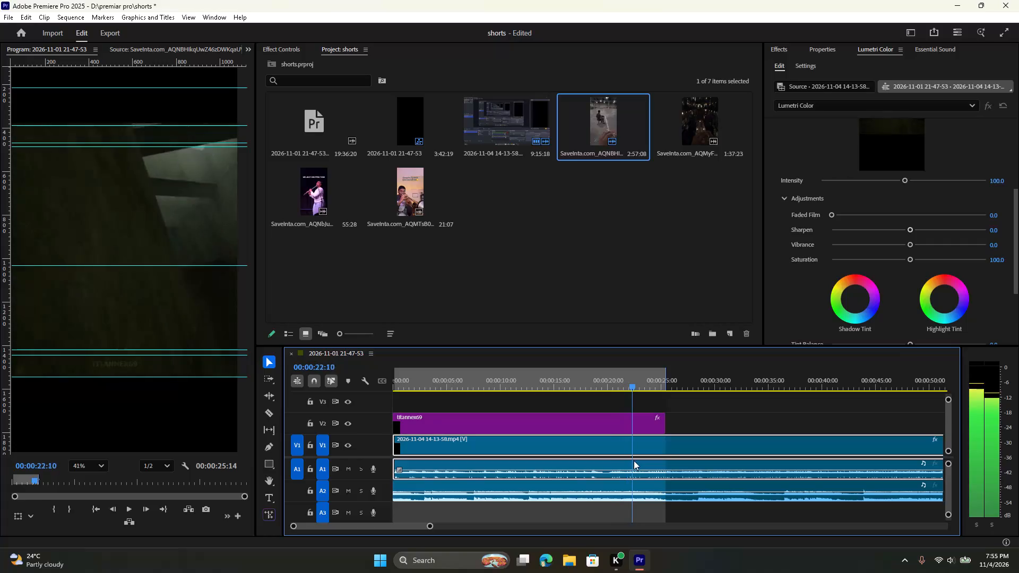
drag(634, 461, 638, 477)
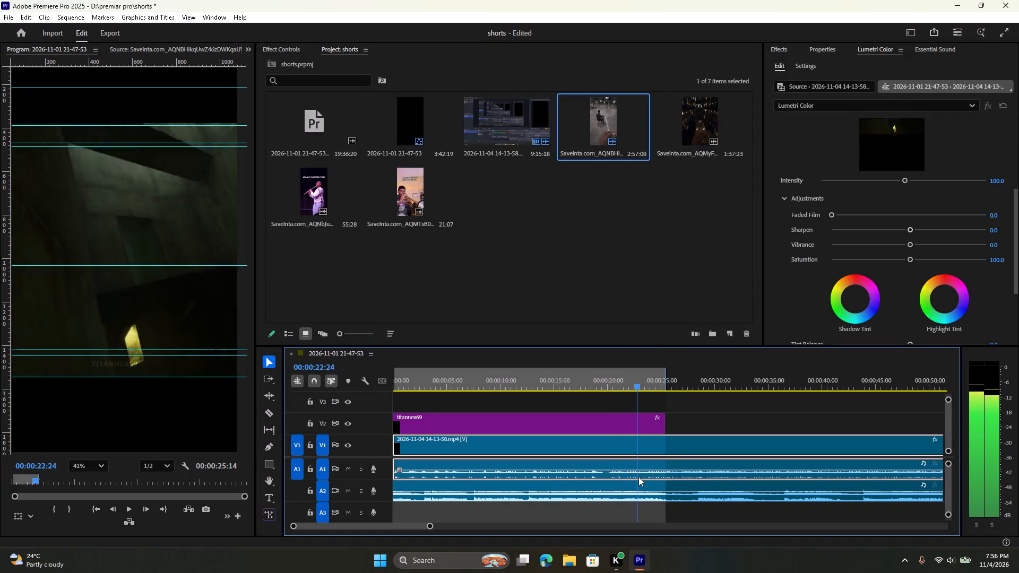
Split the recording on V1 and A1 and the audio on A2 at 00:00:21:23.
drag(638, 477, 628, 479)
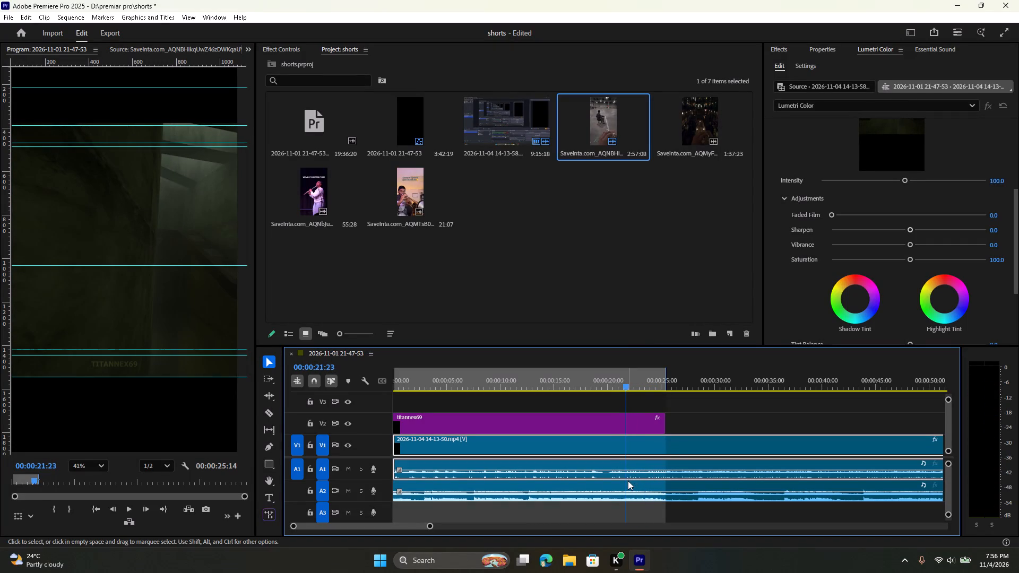
key(c)
click(628, 481)
click(623, 457)
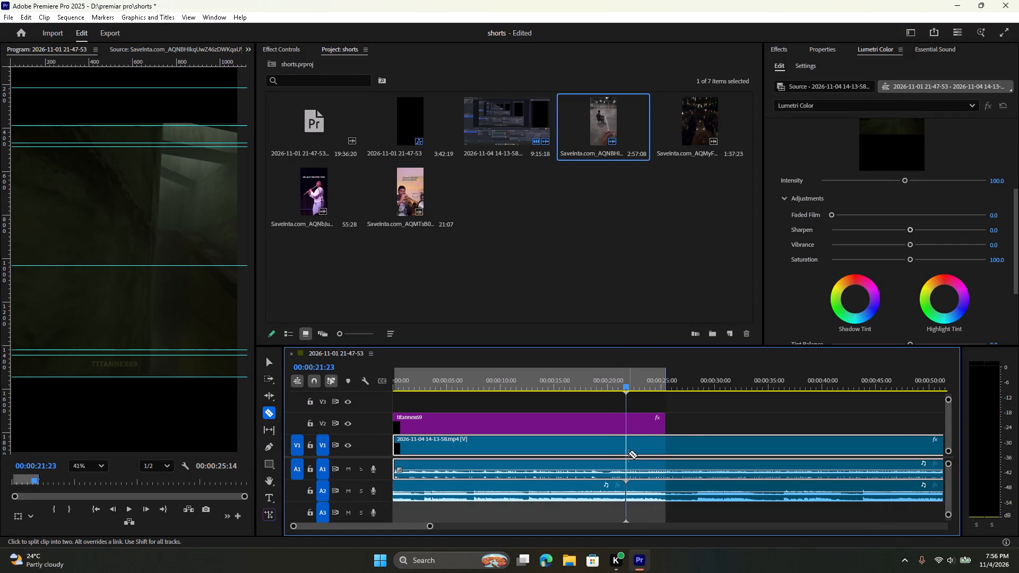
click(628, 452)
Delete the recording and audio segments before the 00:00:21:23 cut on V1, A1 and A2, keeping the V2 title.
key(v)
click(570, 481)
key(Delete)
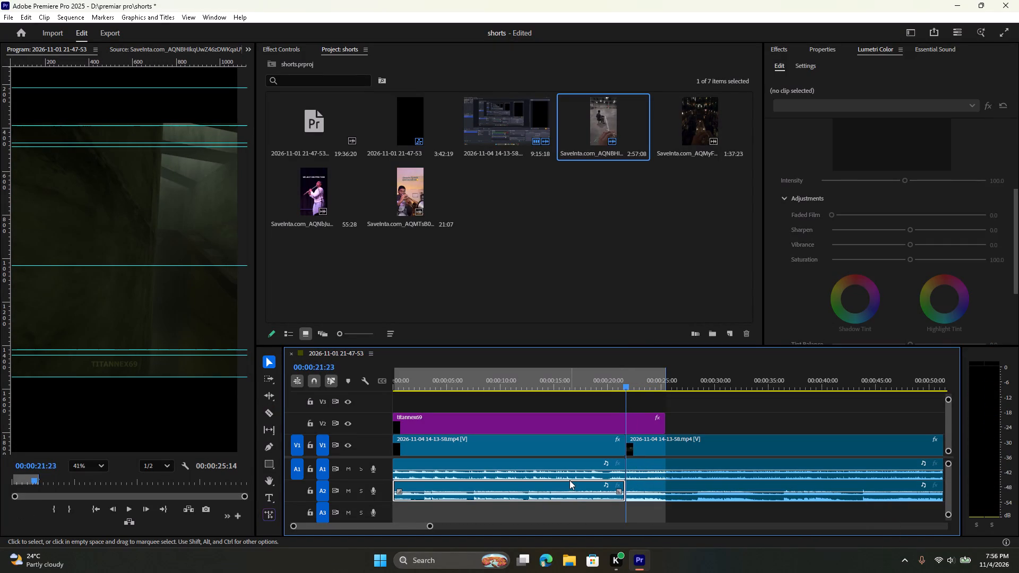
right_click(569, 480)
click(566, 448)
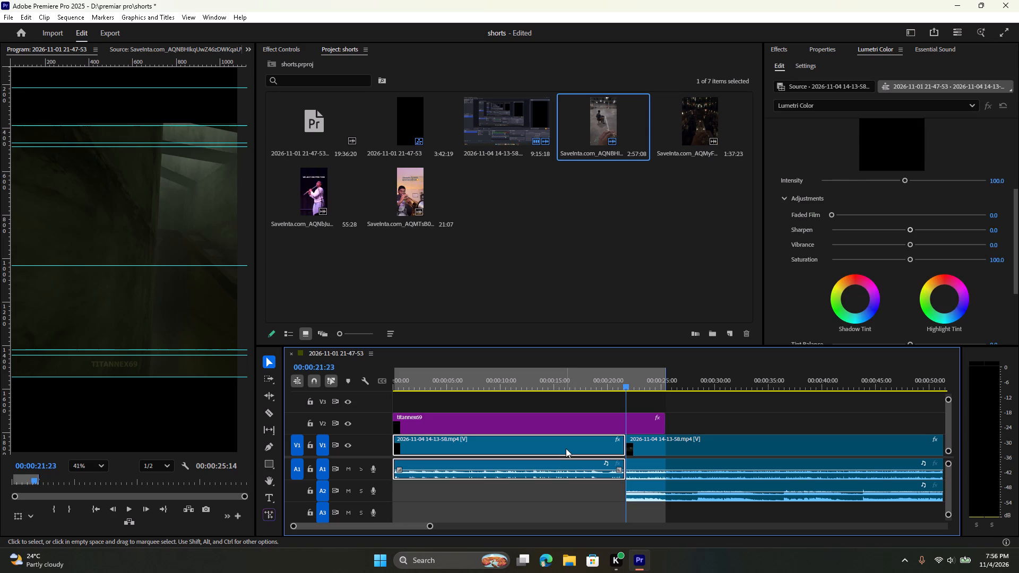
key(Delete)
Close the gap before the remaining recording and A2 audio so both start at 00:00:00:00.
right_click(564, 456)
click(566, 458)
right_click(568, 454)
drag(572, 456, 578, 459)
Play the new section from the start of the sequence to review it.
key(space)
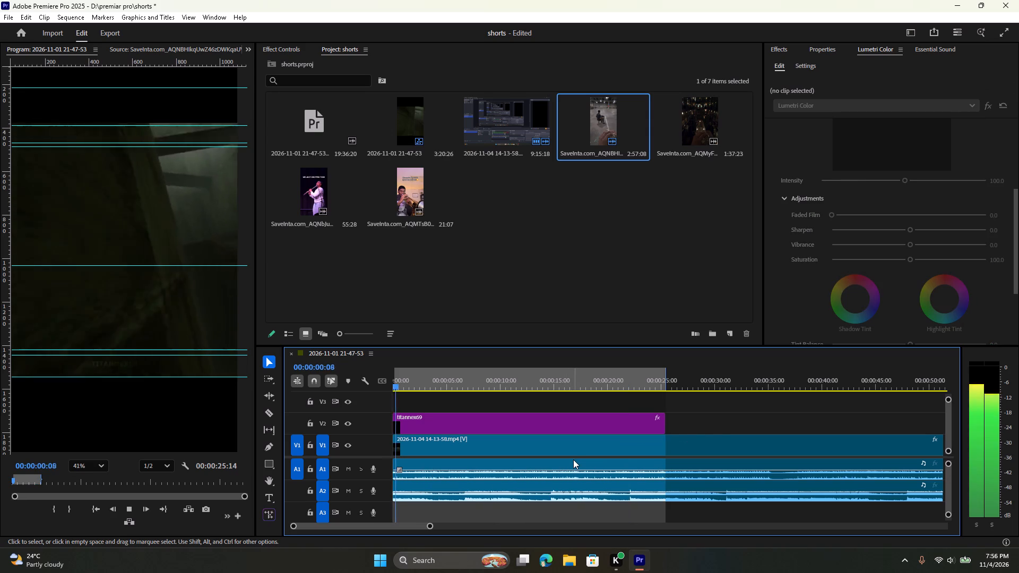
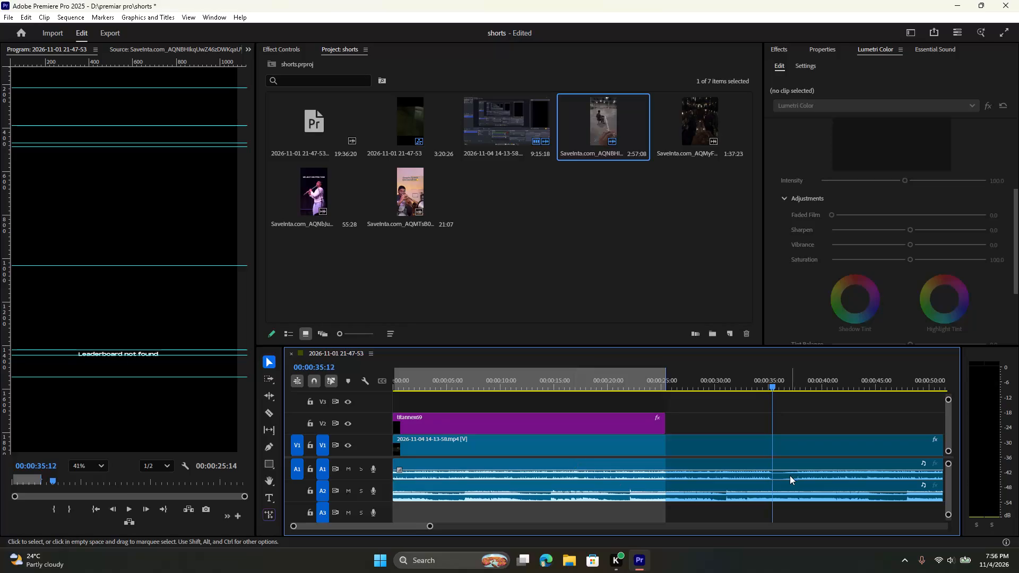
Split the recording on V1 and A1 at 00:00:35:12 and mark the sequence's out point there.
scroll(788, 475, down, 5)
key(c)
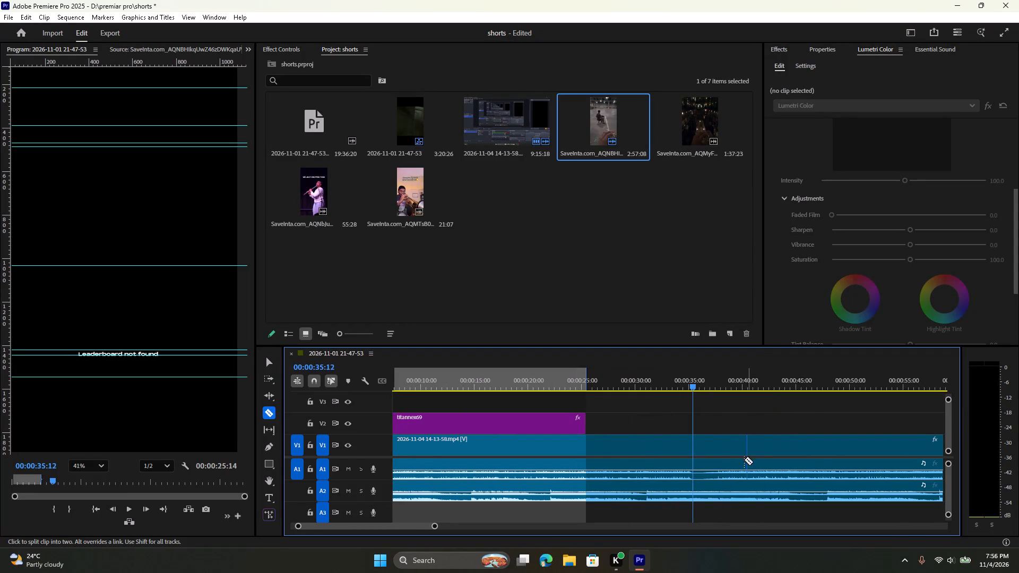
click(693, 445)
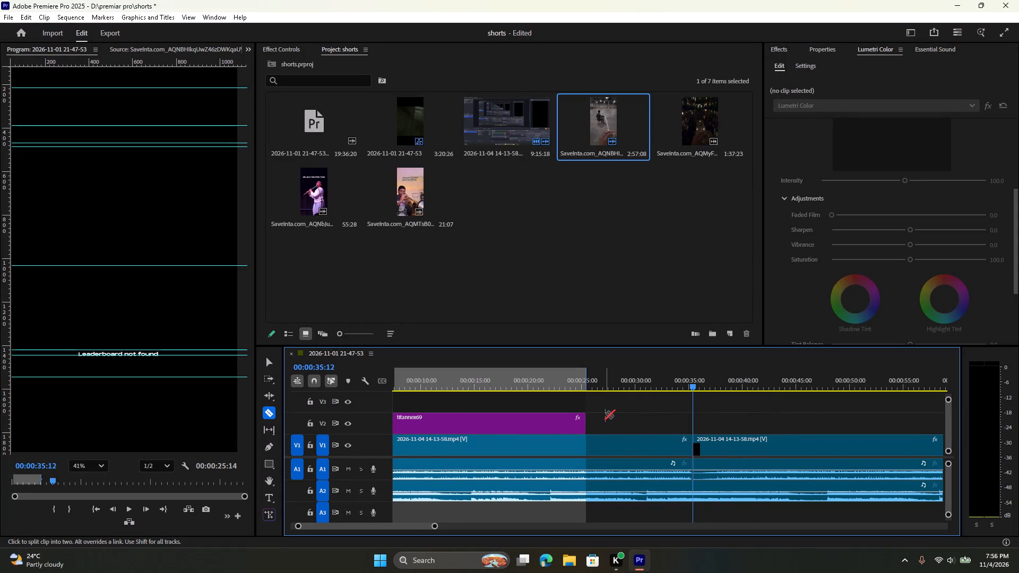
key(p)
key(o)
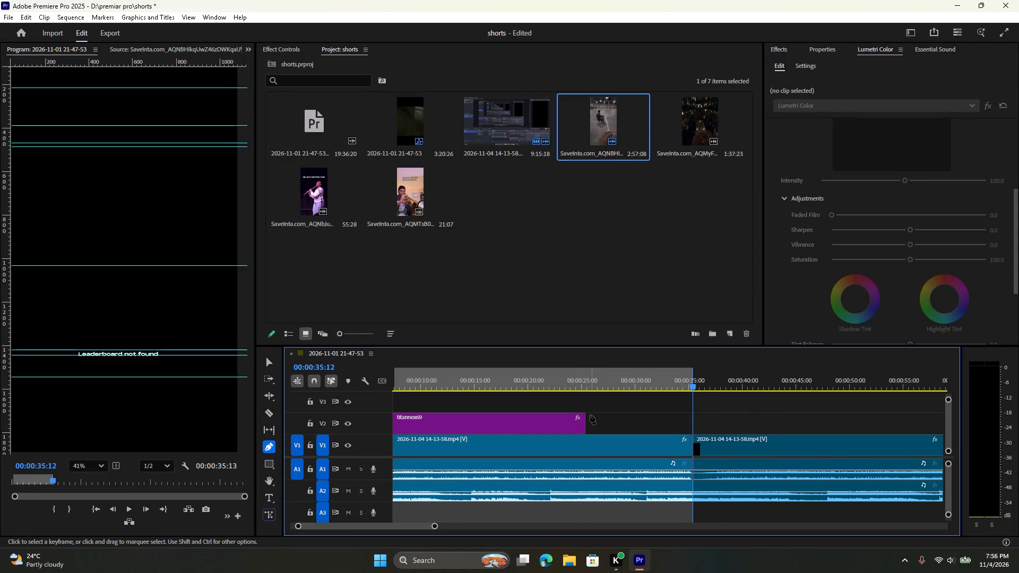
Extend the V2 title so it ends at the recording's cut at 00:00:35:12.
key(v)
drag(587, 416, 696, 441)
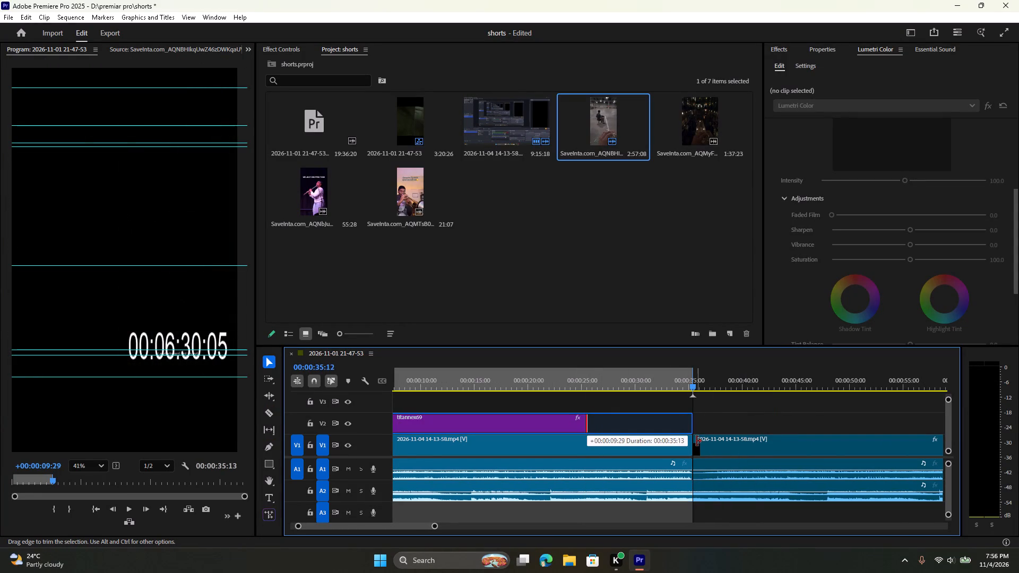
drag(696, 441, 695, 441)
Move the recording segment after the cut on V1 and A1 about 4 seconds later.
key(v)
drag(790, 454, 829, 450)
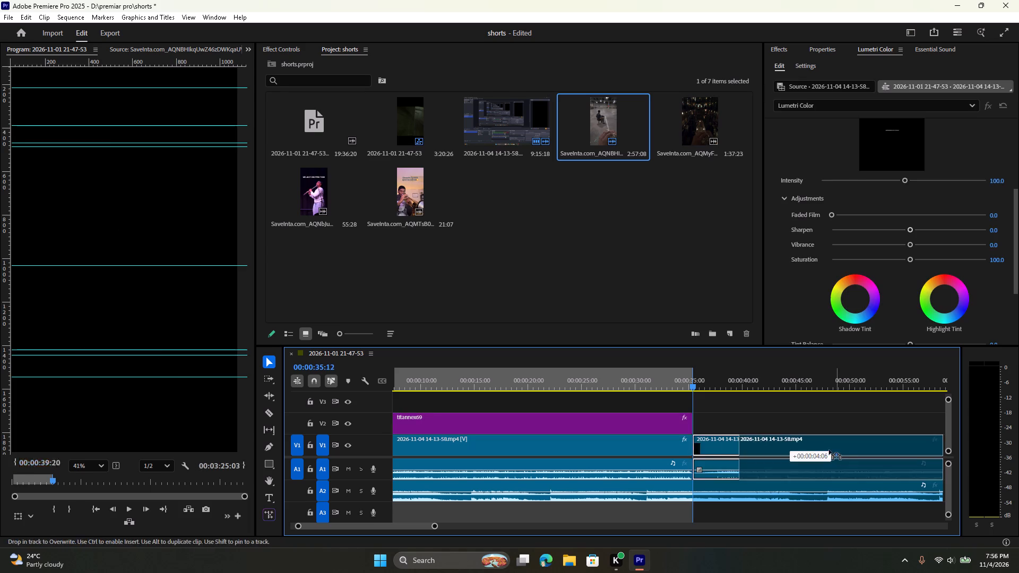
drag(829, 450, 832, 452)
Split the A2 audio at 00:00:35:12 and move its remaining part later, leaving a gap after the cut.
key(c)
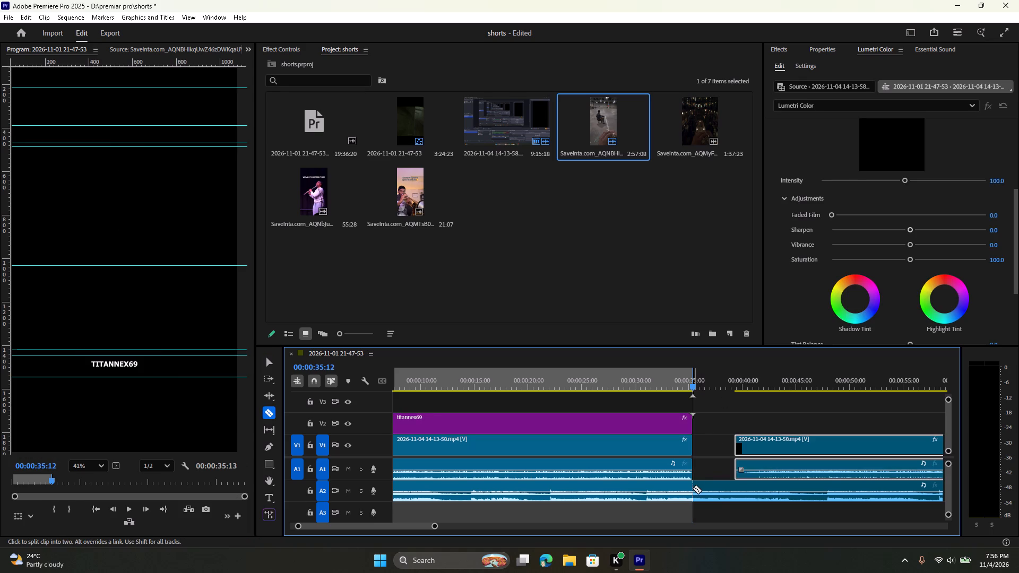
click(692, 488)
key(v)
drag(710, 487, 738, 488)
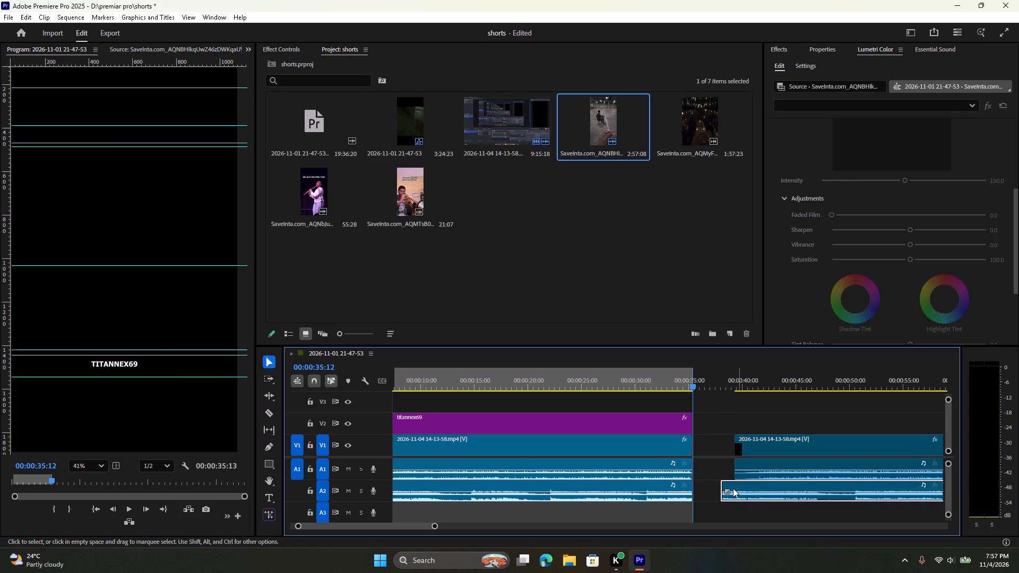
Play the section from the start of the sequence to check the picture.
drag(691, 383, 340, 309)
key(space)
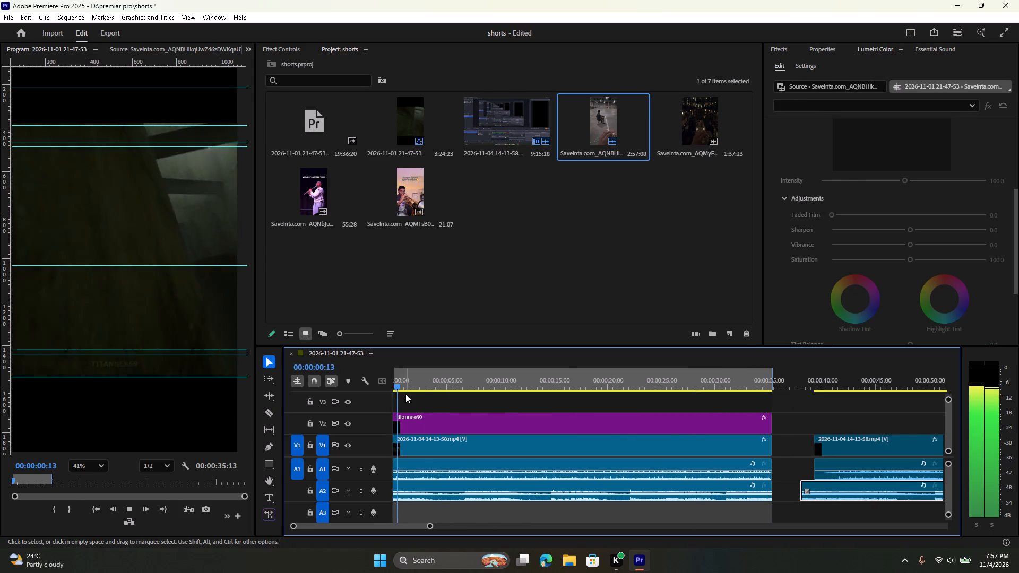
scroll(418, 393, down, 6)
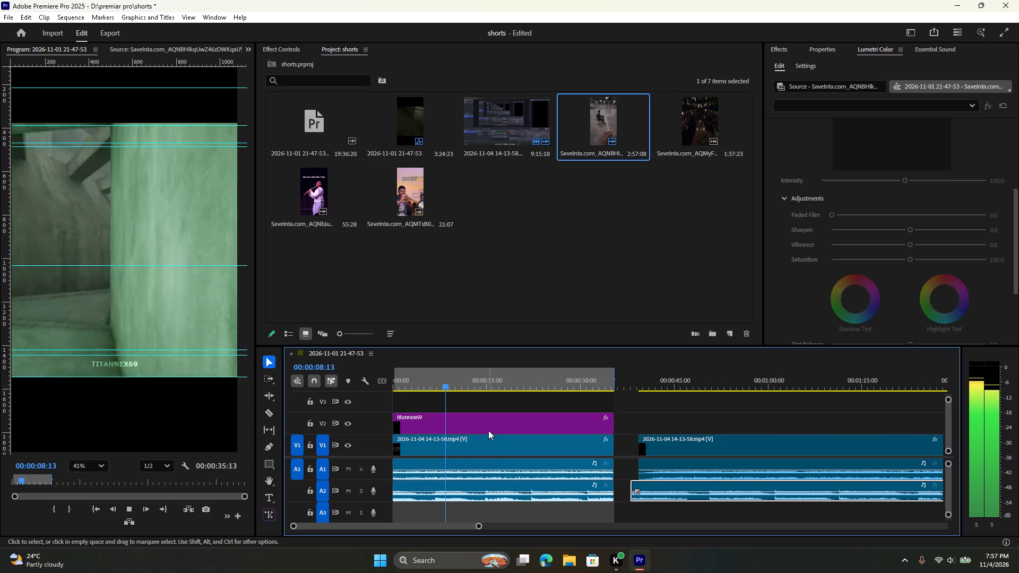
key(space)
Raise the sharpening of the first recording segment slightly and apply automatic basic colour correction to it.
click(495, 458)
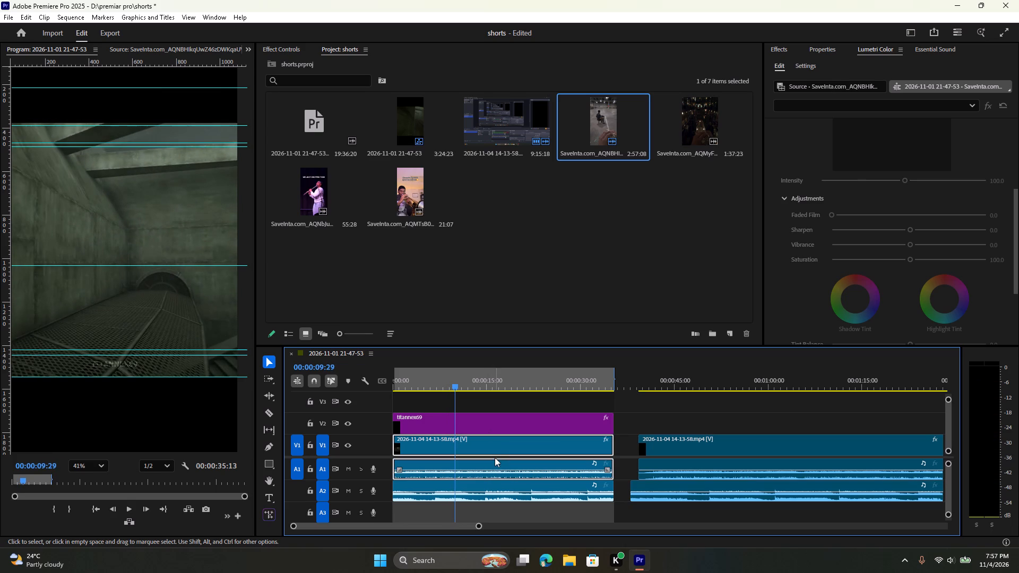
drag(910, 231, 914, 231)
scroll(843, 169, up, 20)
click(827, 127)
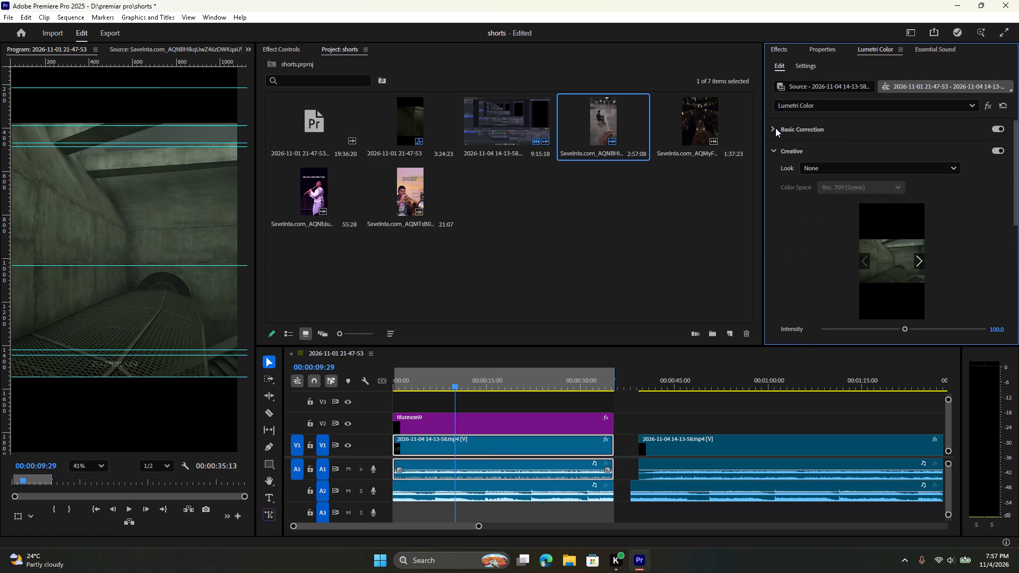
click(775, 128)
click(946, 169)
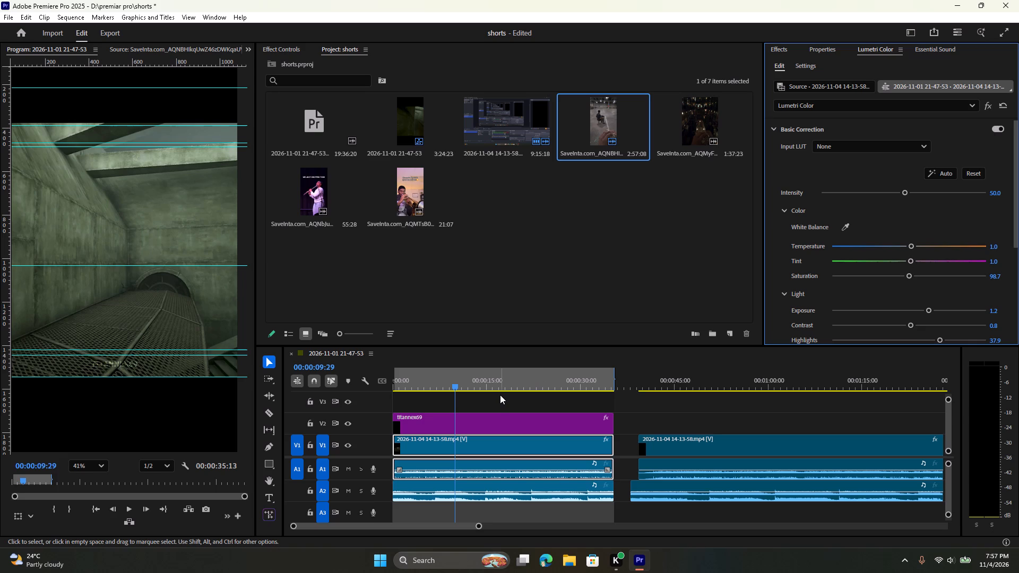
Play the colour-corrected section from 00:00:00:00 to review it.
key(Home)
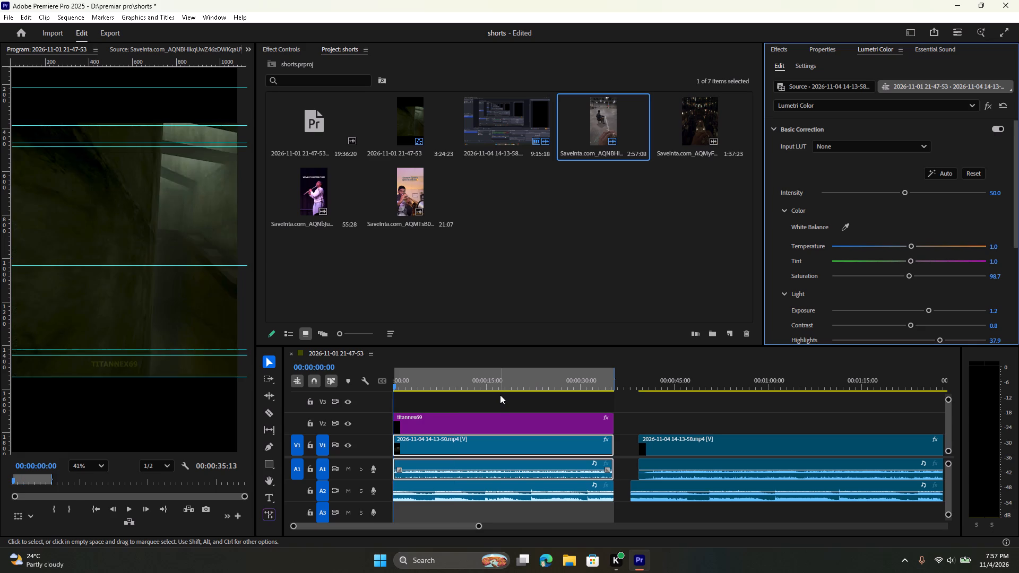
key(space)
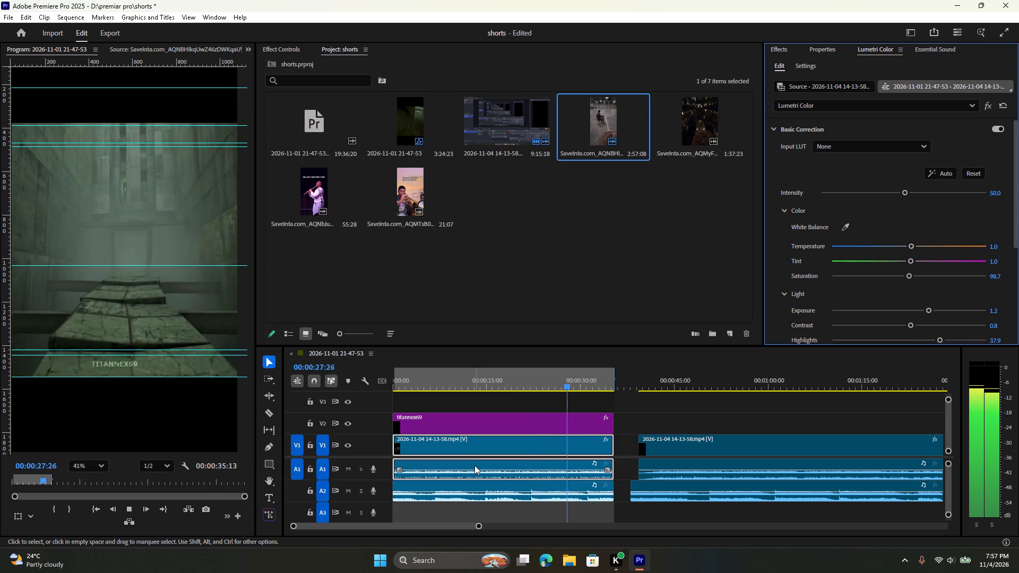
key(space)
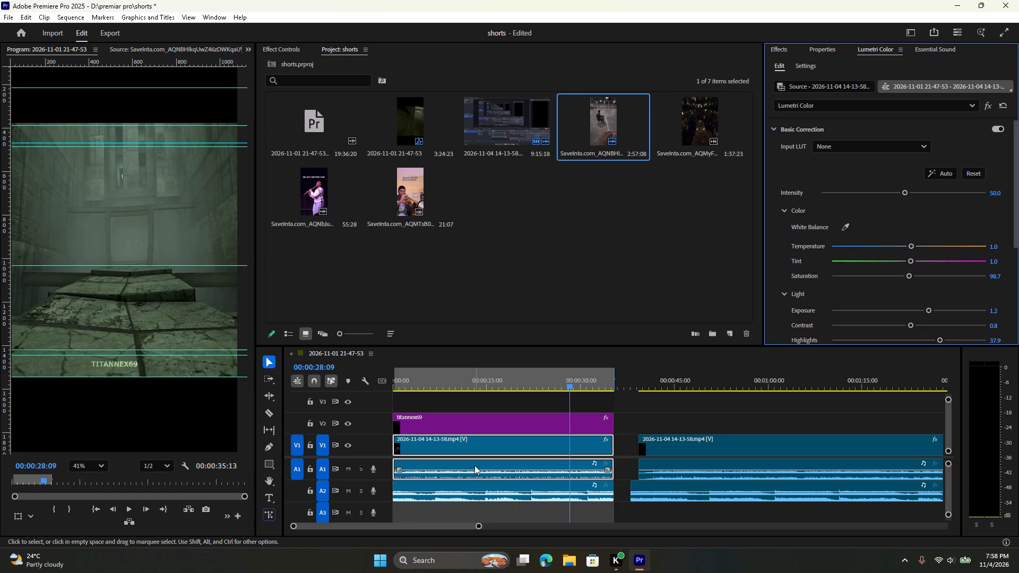
Save the project.
click(551, 468)
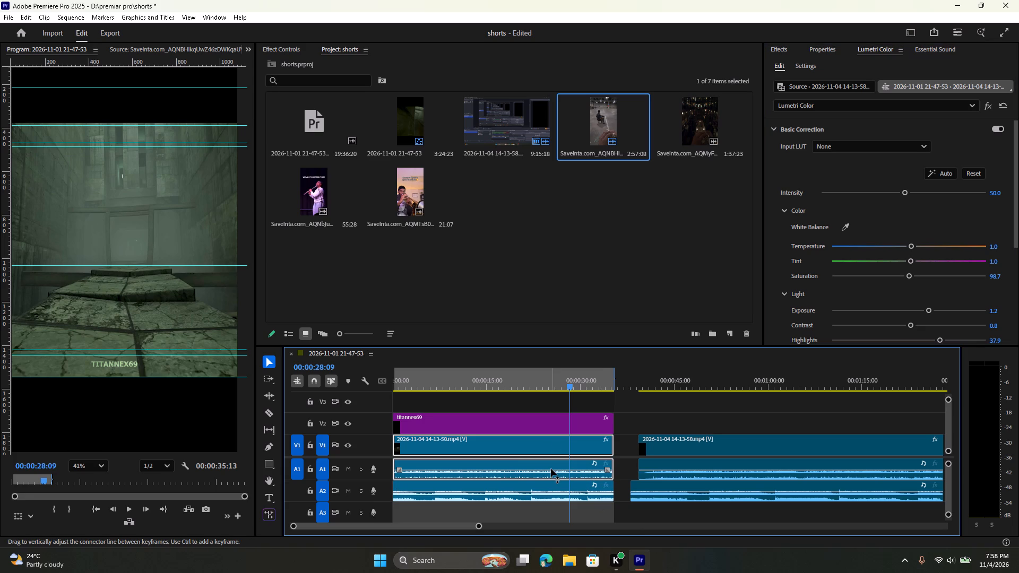
key(ctrl+s)
key(ctrl+s)
key(ctrl+s)
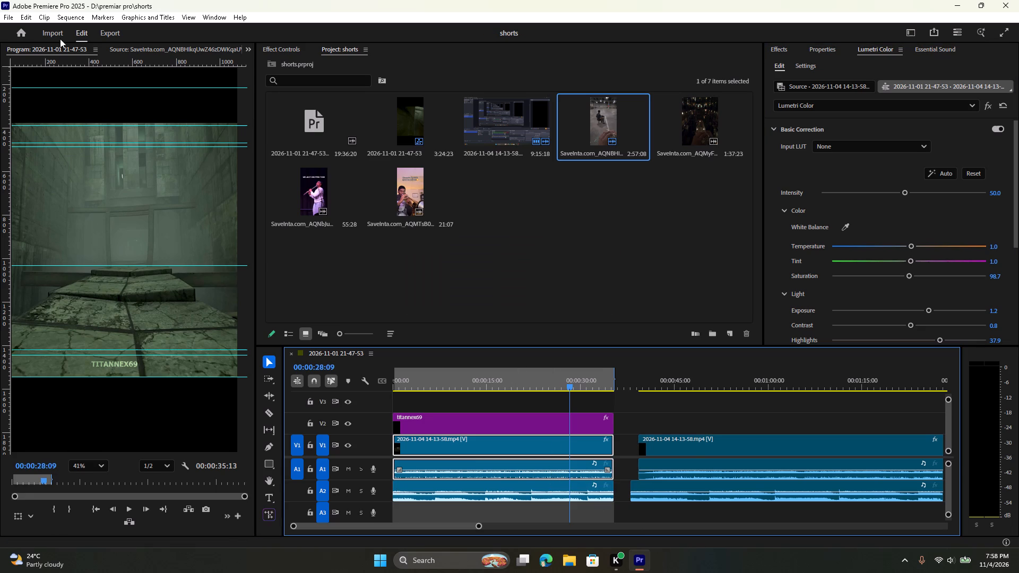
Set the V2 title's horizontal position to 578 and play briefly to check it.
click(493, 414)
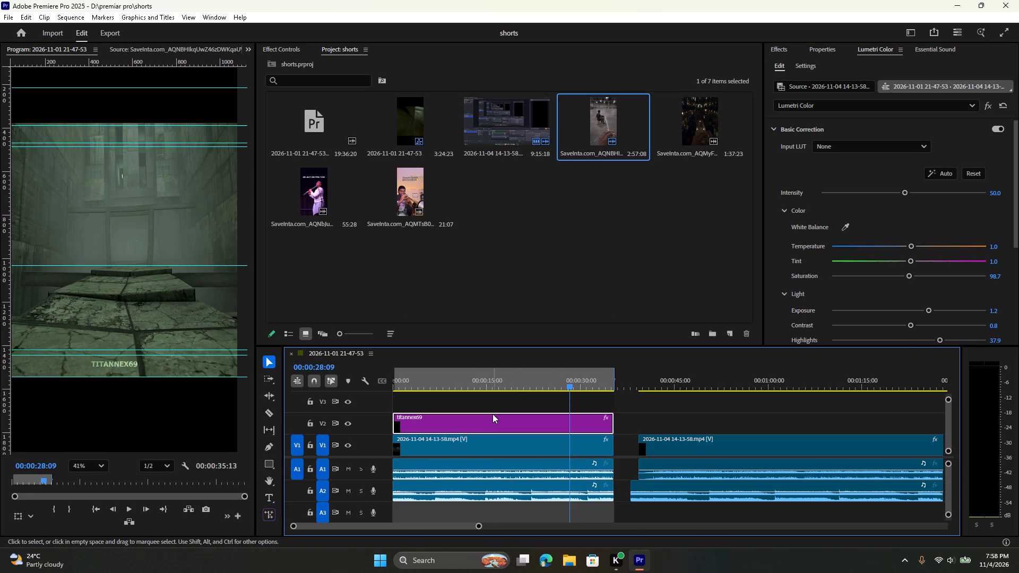
scroll(866, 178, up, 6)
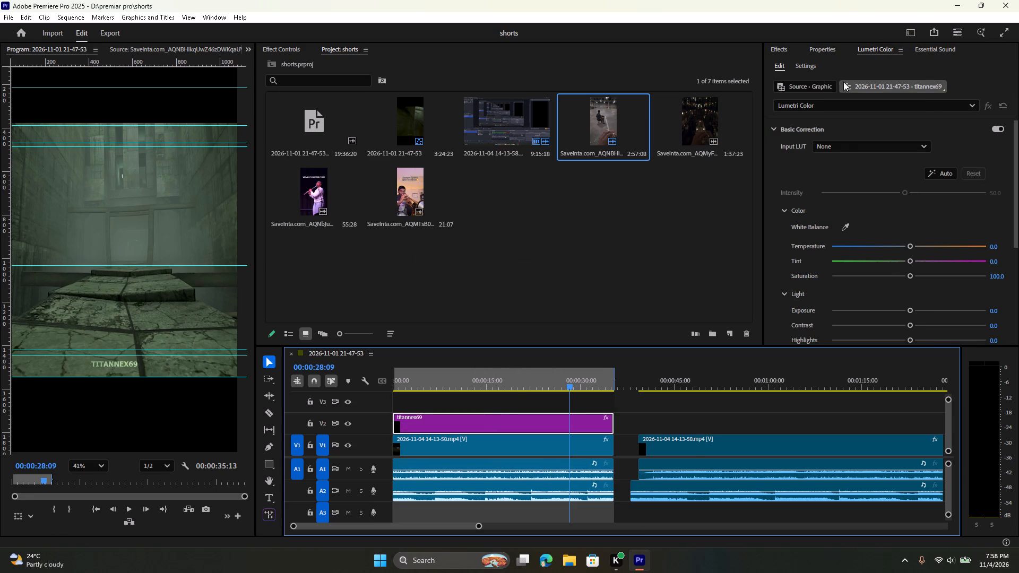
click(821, 51)
drag(882, 173, 899, 176)
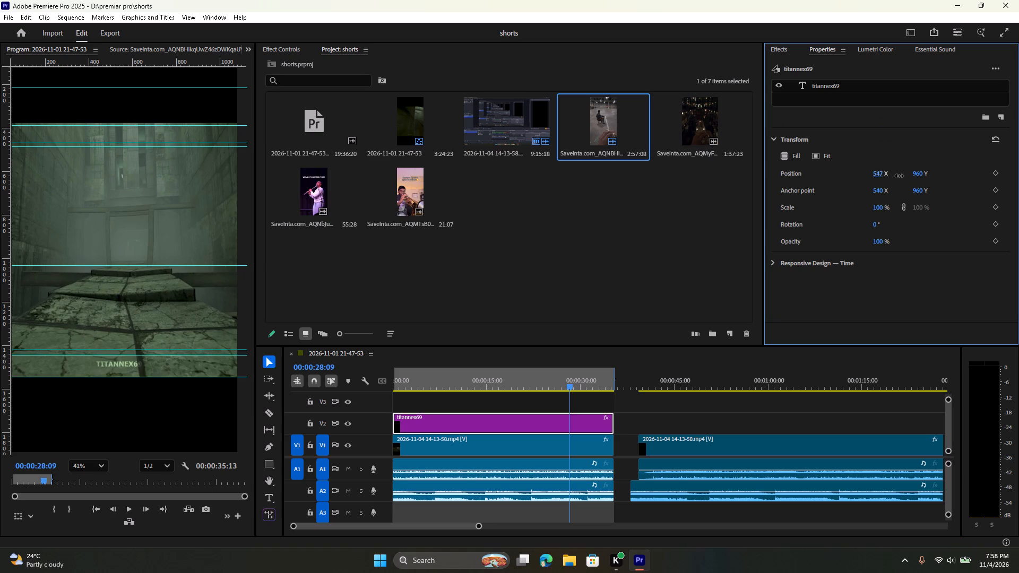
drag(899, 176, 916, 178)
key(space)
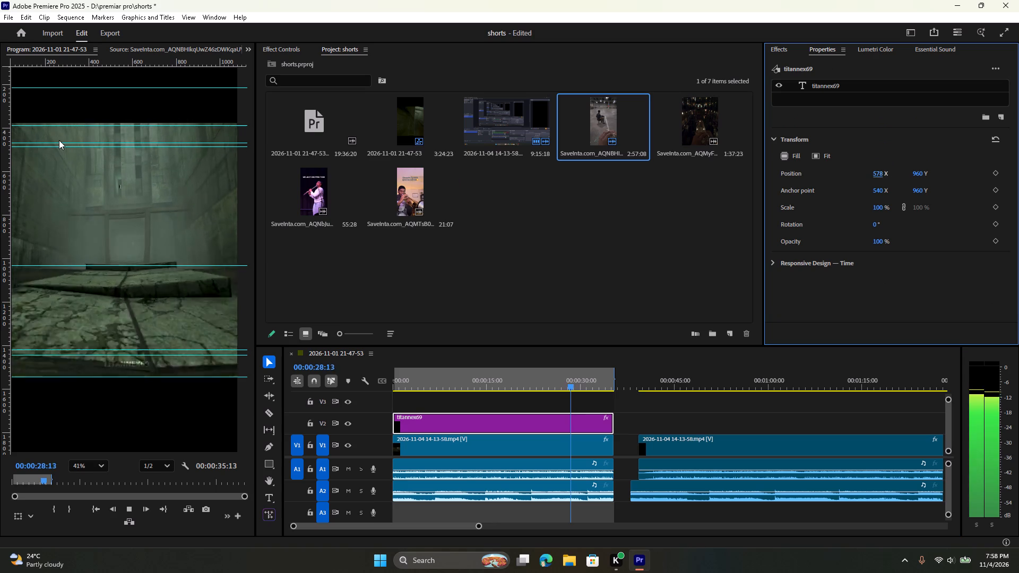
key(space)
Export the marked section as an H.264 file named v2.
click(116, 33)
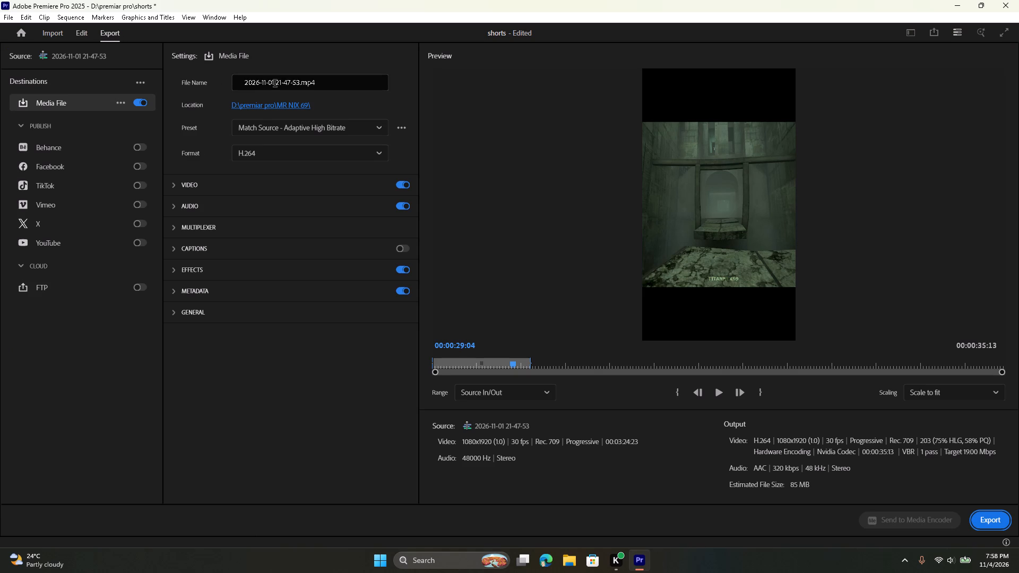
triple_click(275, 84)
click(275, 84)
text(v2)
click(990, 524)
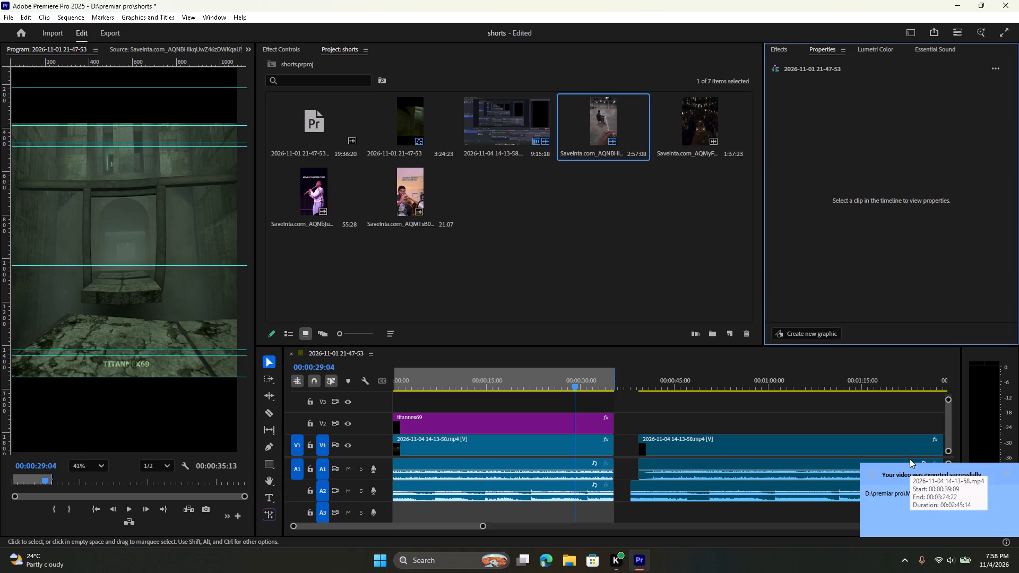
Delete the exported recording segment from V1 and A1 and ripple delete the gap it leaves.
click(521, 487)
click(516, 456)
key(Delete)
right_click(516, 455)
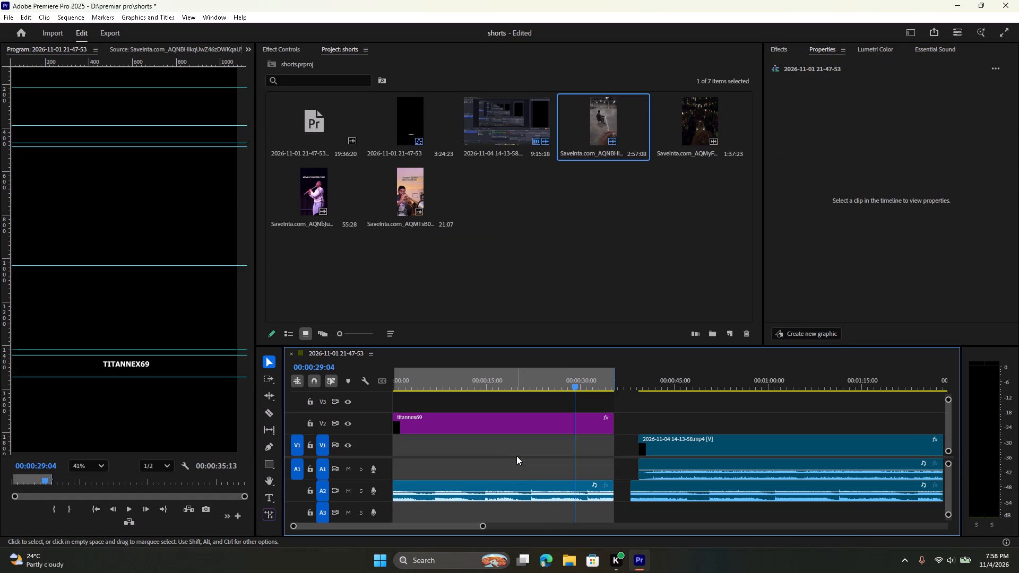
click(538, 467)
Delete the first audio segment on A2 and close its gap so the remaining audio starts at 00:00:00:00.
click(543, 493)
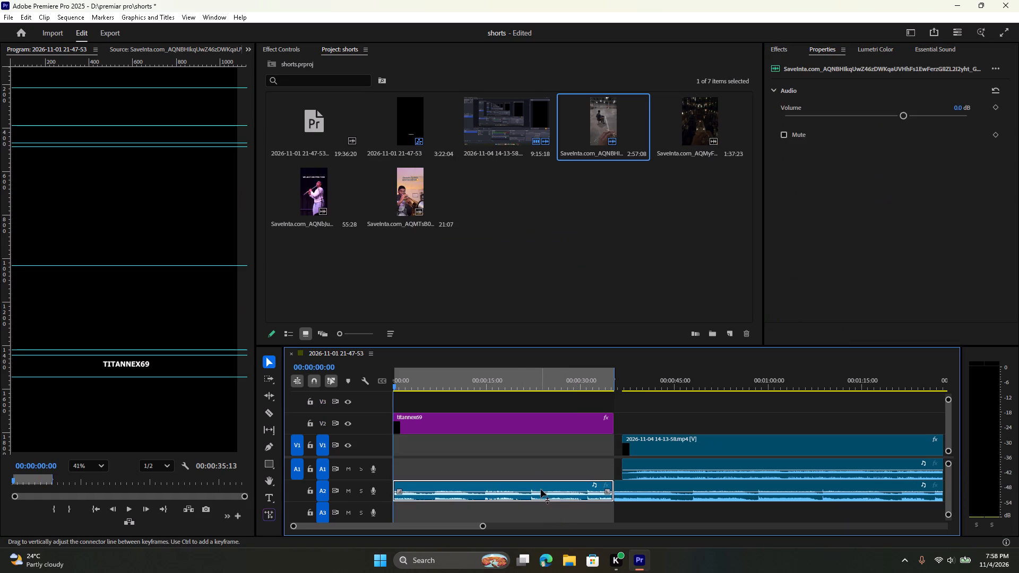
key(Delete)
right_click(540, 488)
click(544, 492)
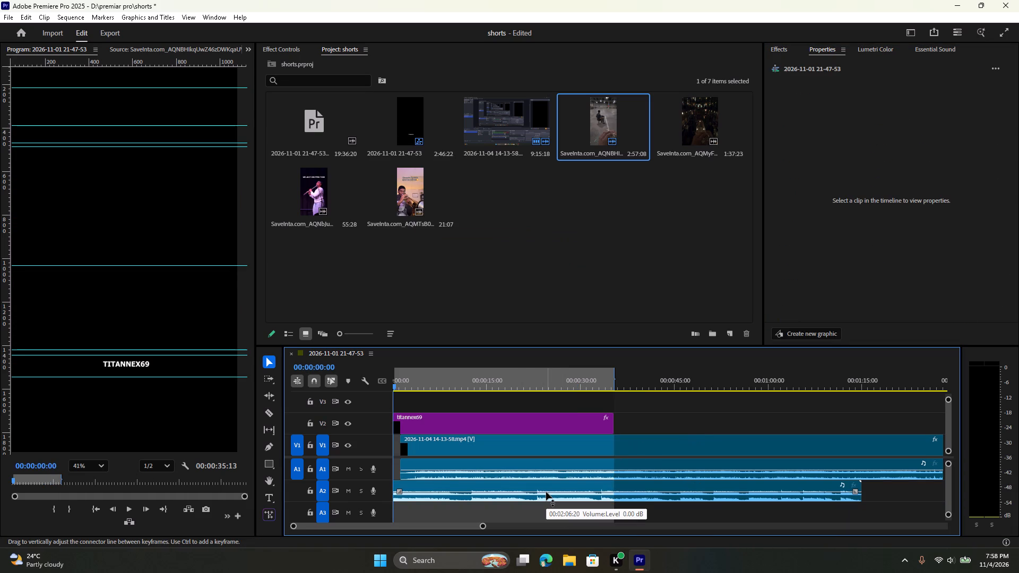
Move the remaining recording on V1 and A1 to start at 00:00:00:00.
drag(599, 450, 564, 440)
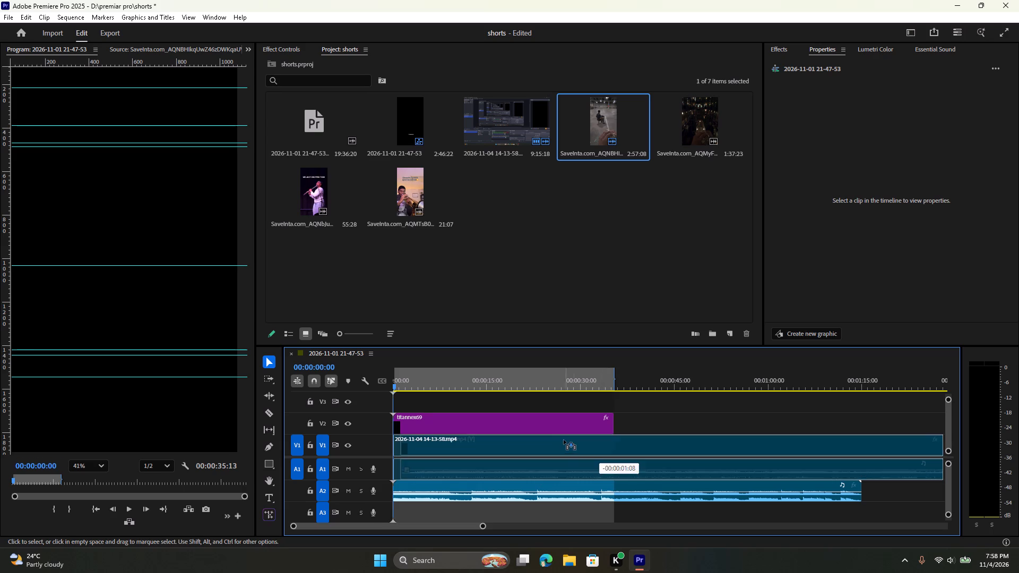
drag(564, 440, 563, 440)
Trim the recording's beginning up to 00:00:02:29 and move it back to the start of the sequence.
key(space)
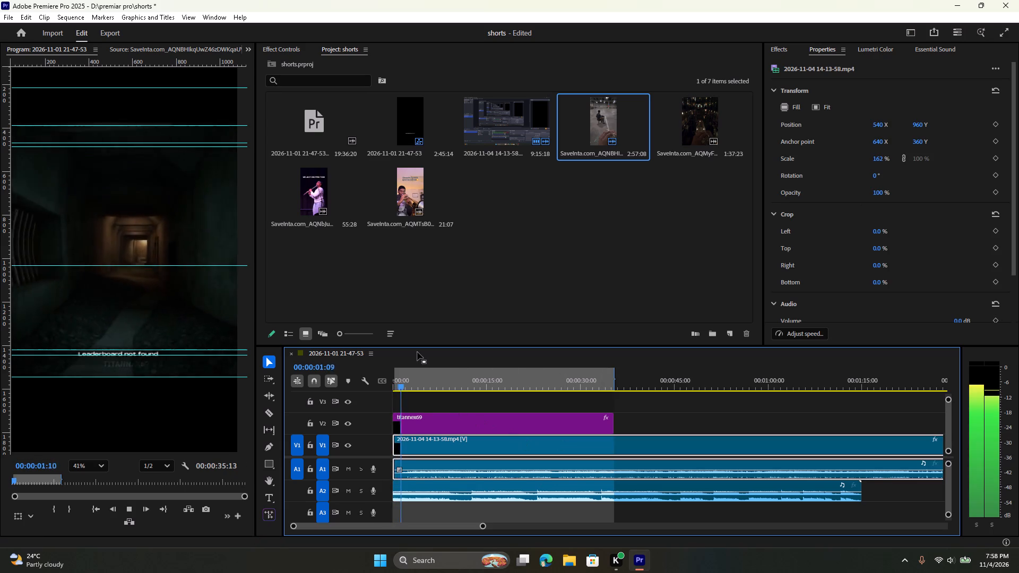
key(space)
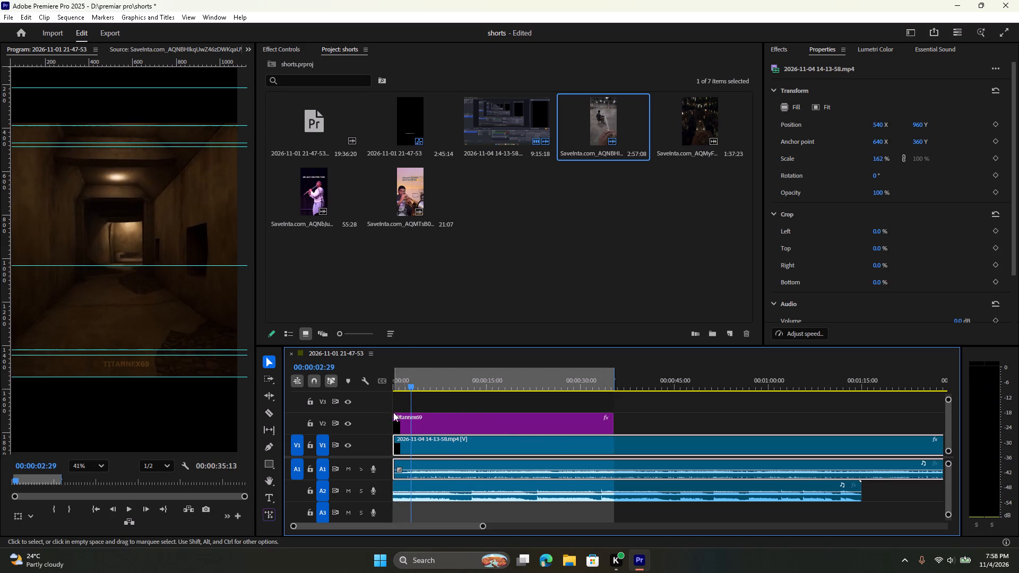
drag(396, 441, 418, 444)
drag(444, 449, 405, 447)
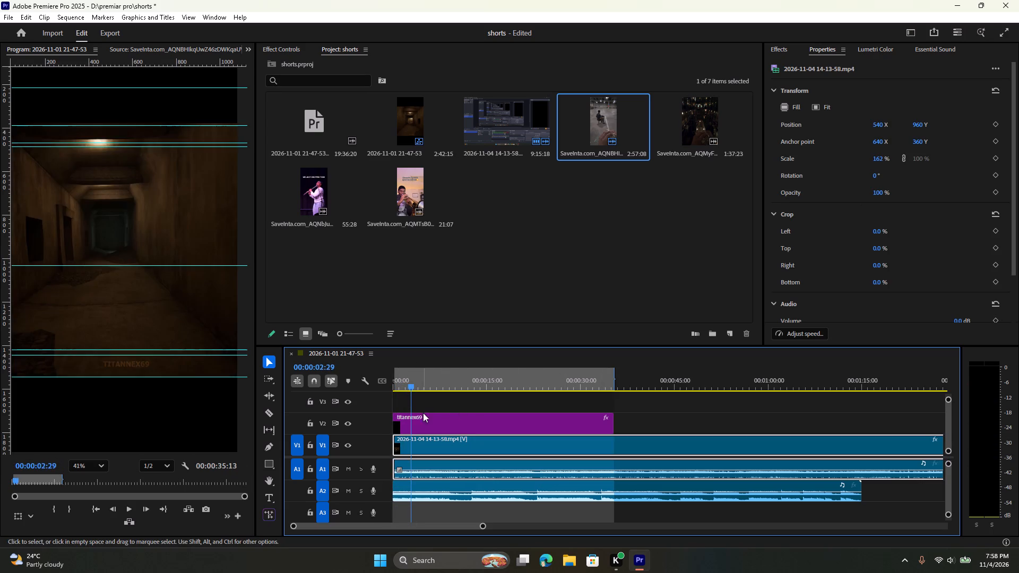
Play on to find a better opening, trim about 5 seconds off the recording's beginning and move it back to 00:00:00:00.
drag(413, 398, 386, 398)
key(space)
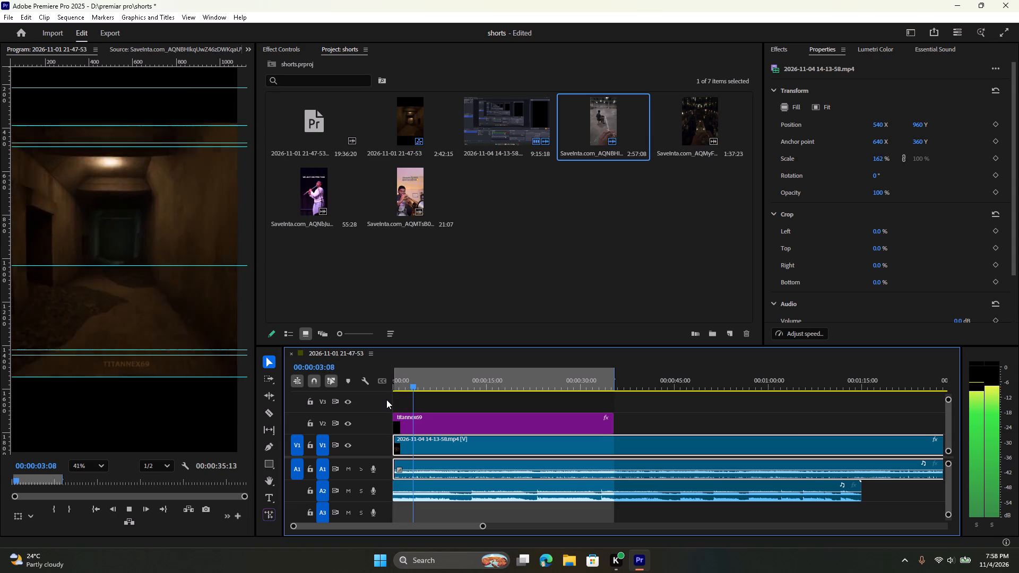
key(space)
key(space)
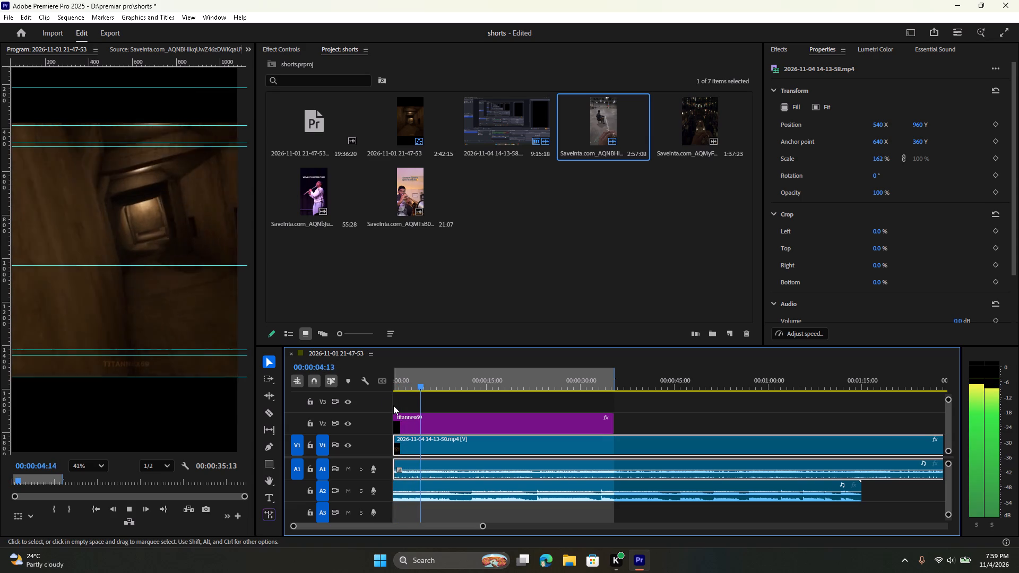
key(space)
drag(396, 449, 425, 452)
drag(451, 452, 404, 451)
Play the trimmed recording from the start of the sequence to review the new opening.
drag(425, 389, 347, 383)
key(space)
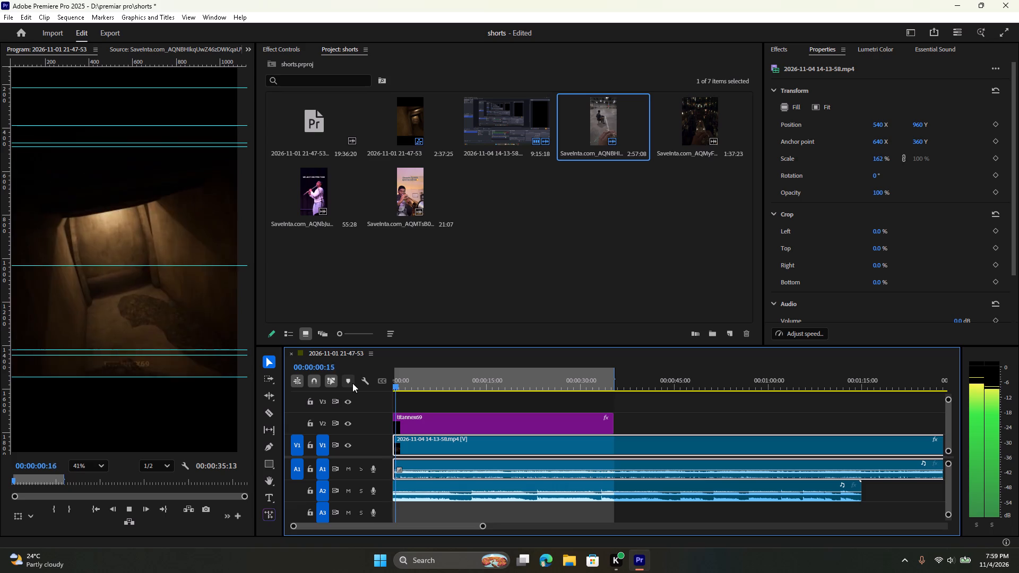
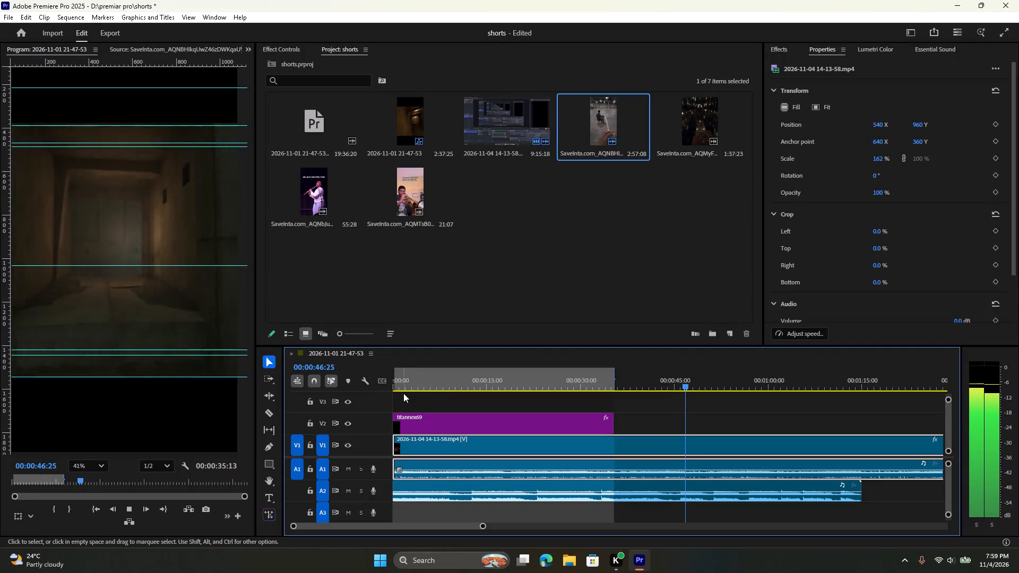
Scrub through the recording to find the short's ending and split the clip on V1 and A1 at 00:00:34:26.
key(space)
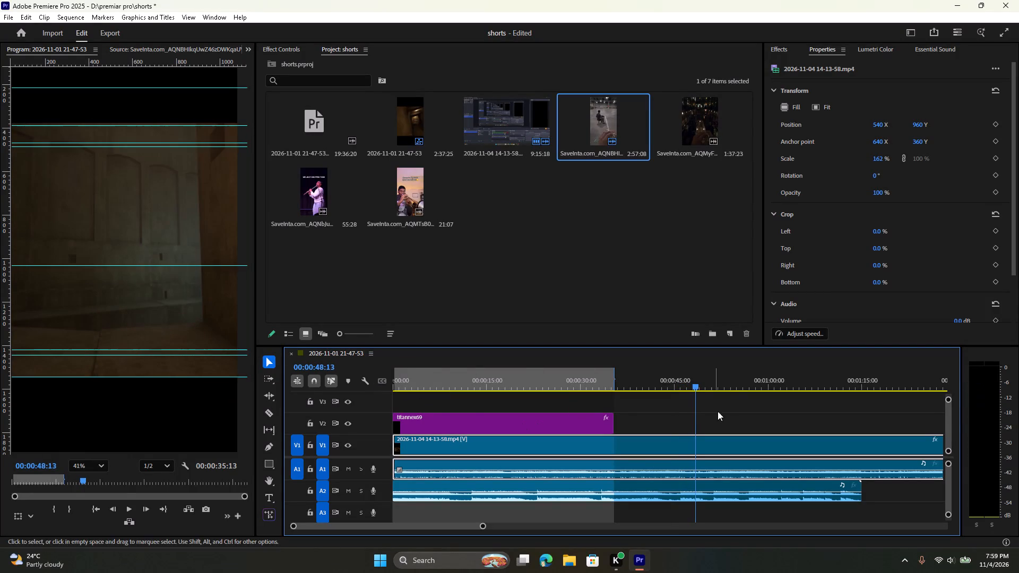
drag(701, 379, 594, 374)
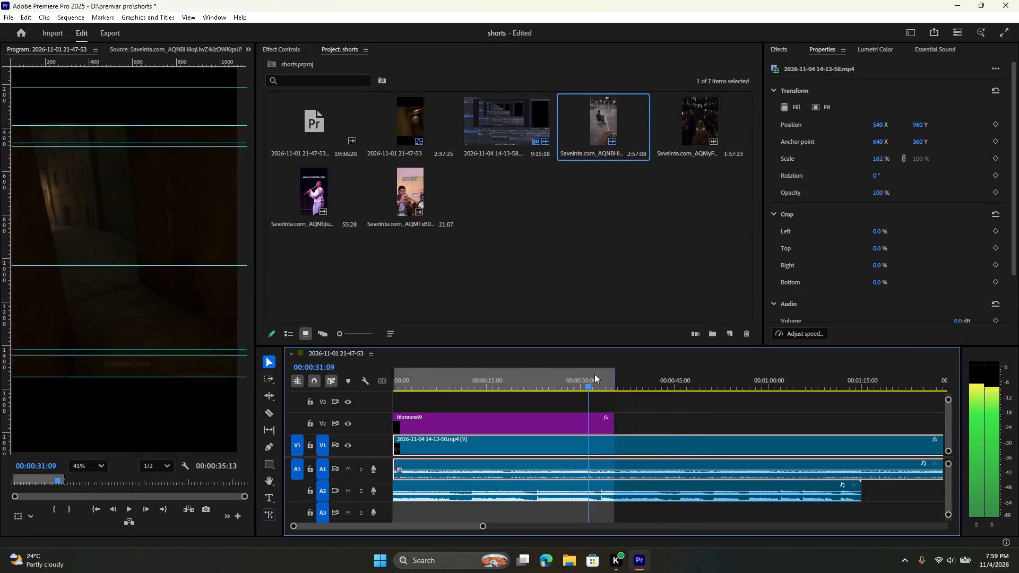
drag(594, 374, 638, 377)
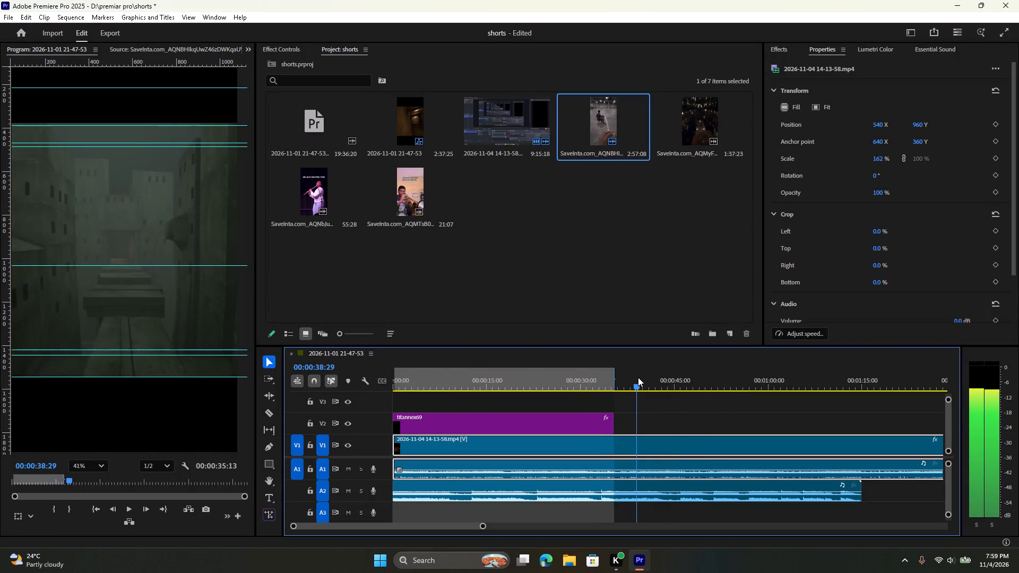
drag(638, 377, 644, 380)
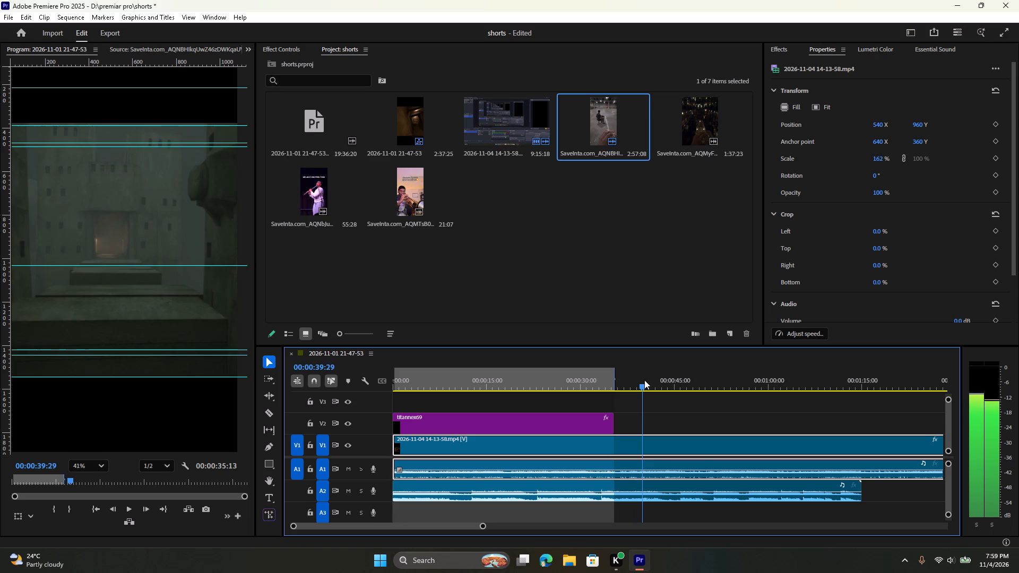
drag(644, 380, 480, 356)
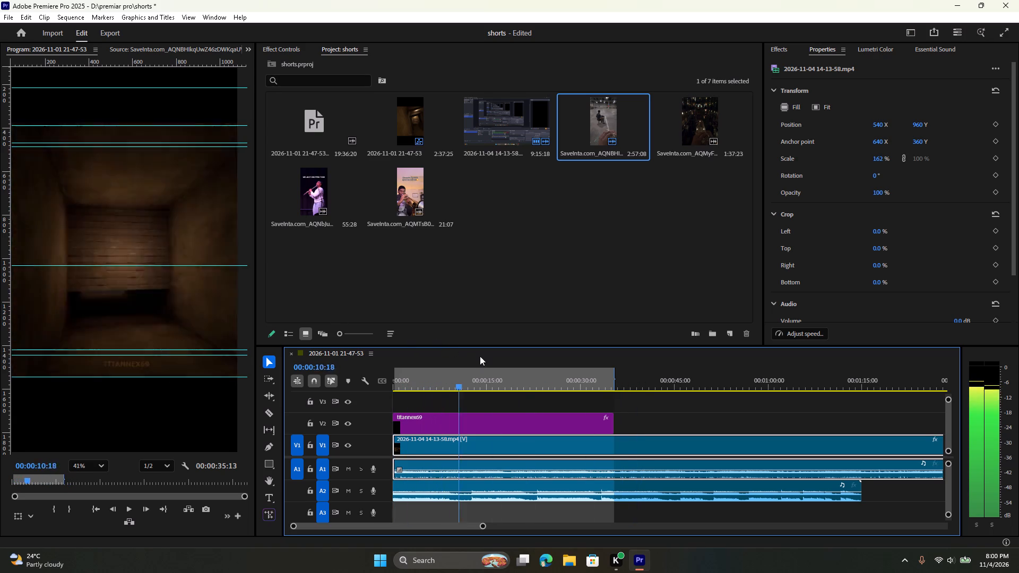
drag(480, 356, 601, 386)
key(space)
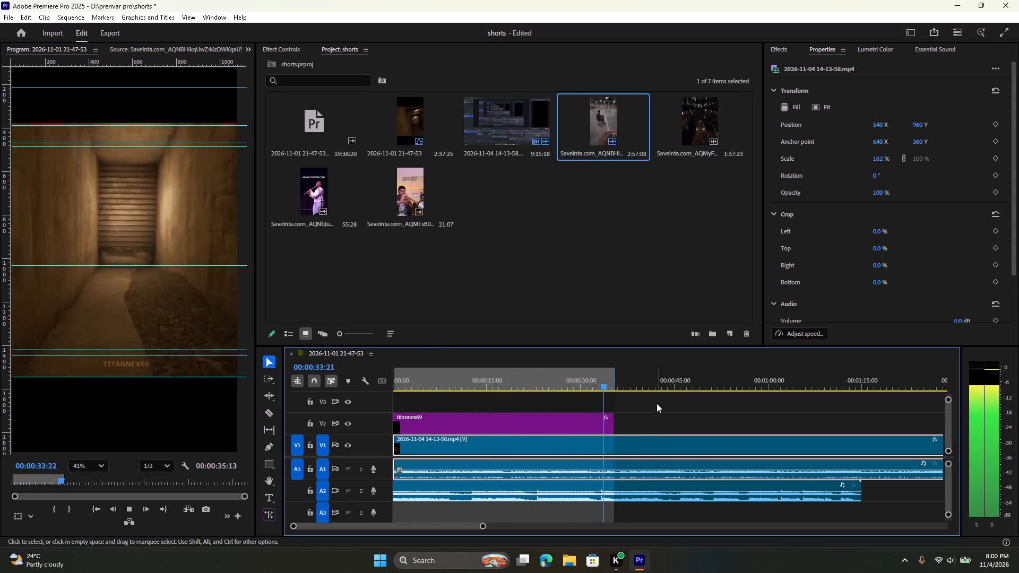
key(space)
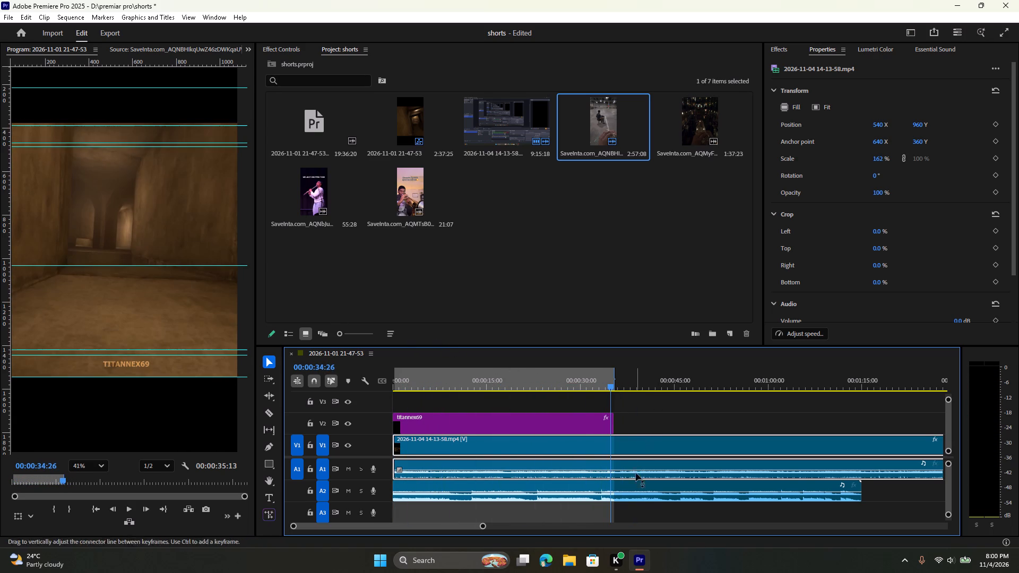
key(c)
click(612, 462)
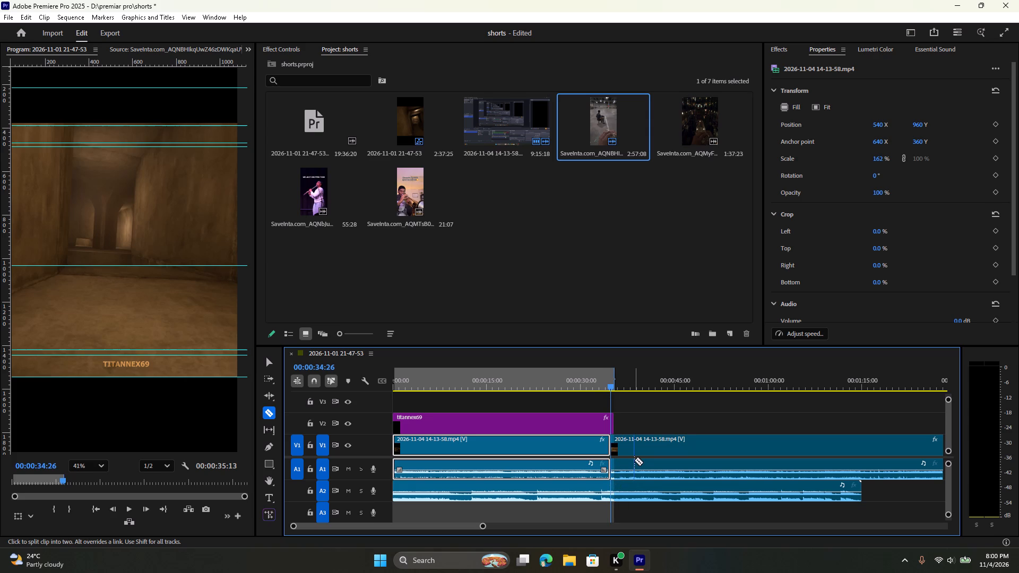
Move the remaining recording on V1 and A1 about 3 seconds later, leaving a gap after the short.
key(v)
drag(635, 447, 649, 446)
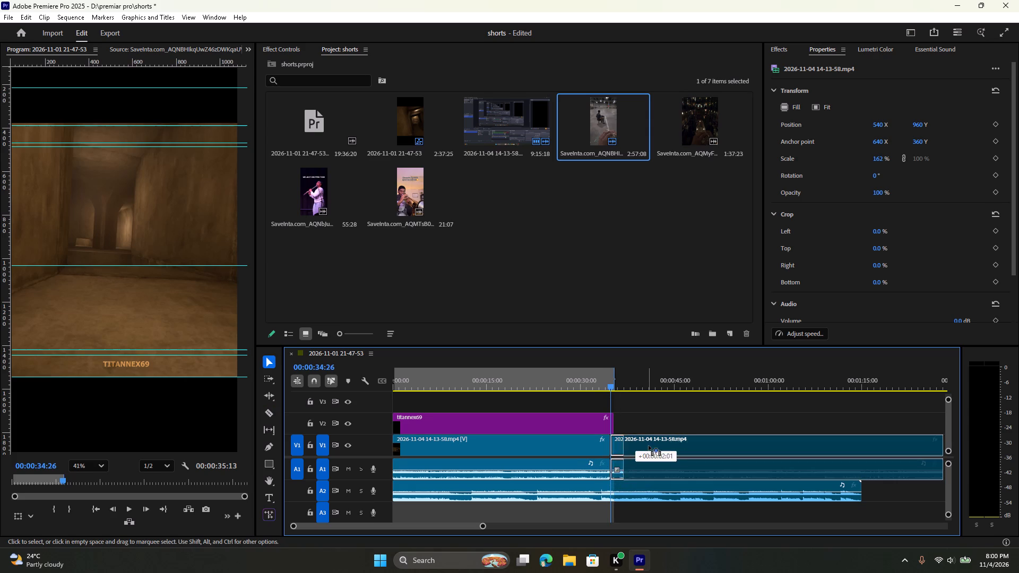
drag(649, 446, 654, 446)
Trim the ends of the A2 audio and titannex69 title to 00:00:34:26 and mark the sequence's Out point there.
drag(867, 499, 615, 499)
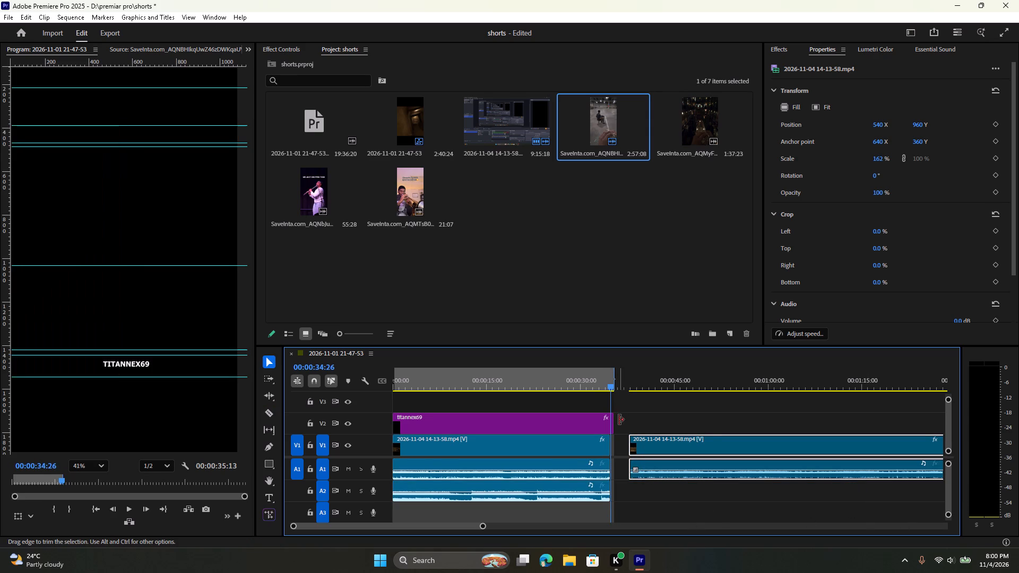
drag(616, 421, 611, 422)
key(o)
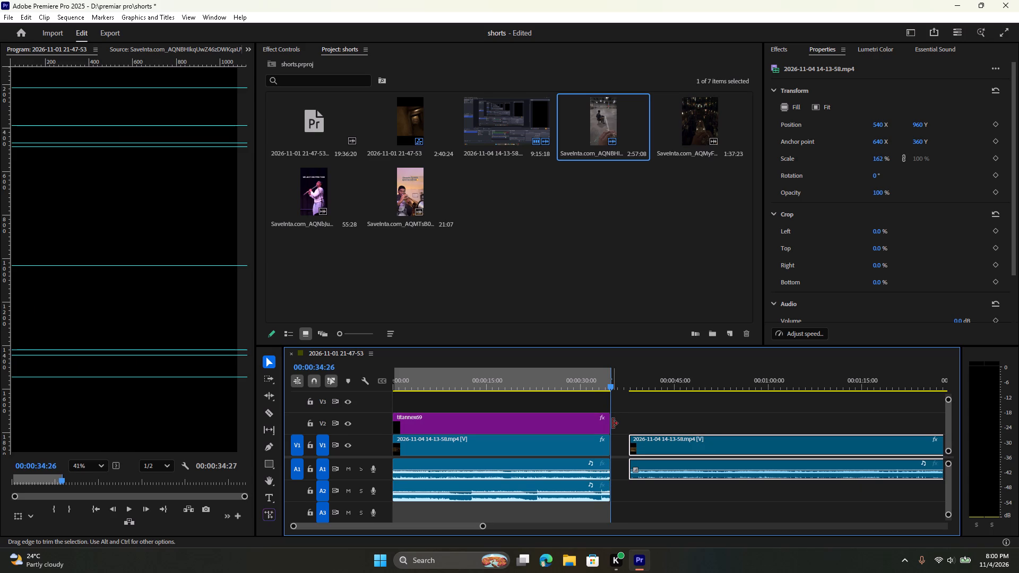
Apply Lumetri automatic basic correction to the short's recording clip, using a lit frame at 00:00:01:02.
key(Home)
key(space)
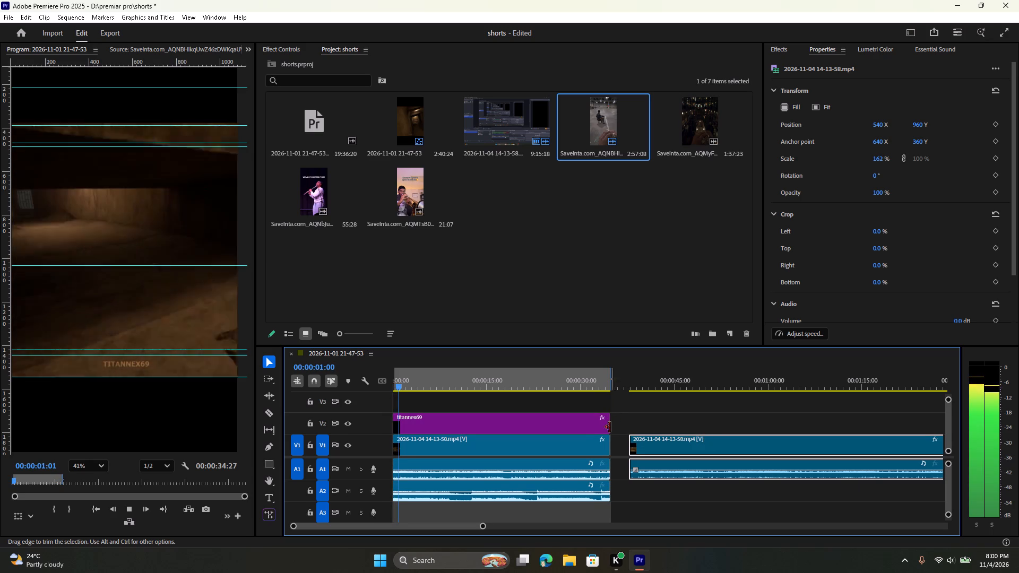
key(space)
click(556, 464)
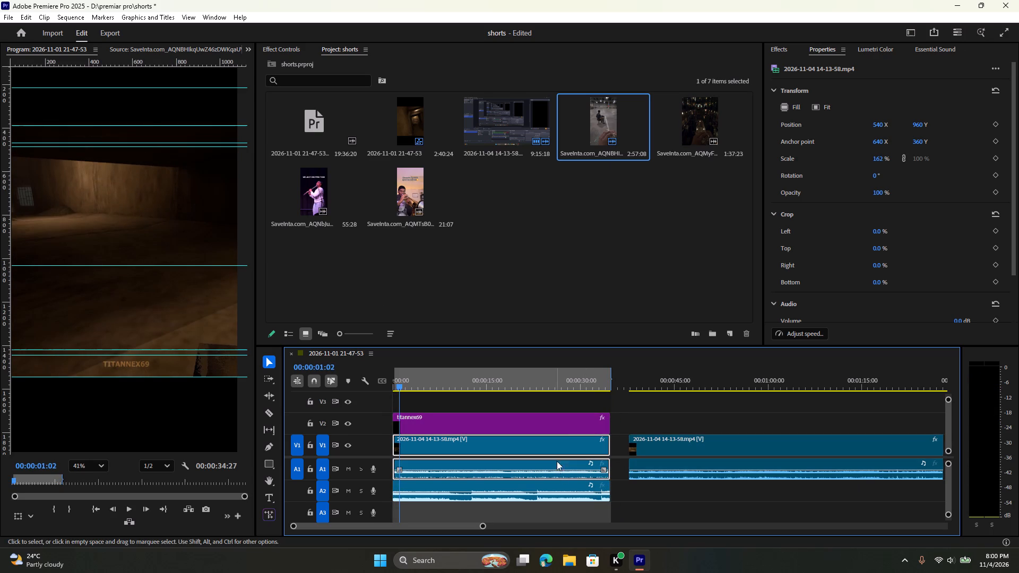
click(858, 48)
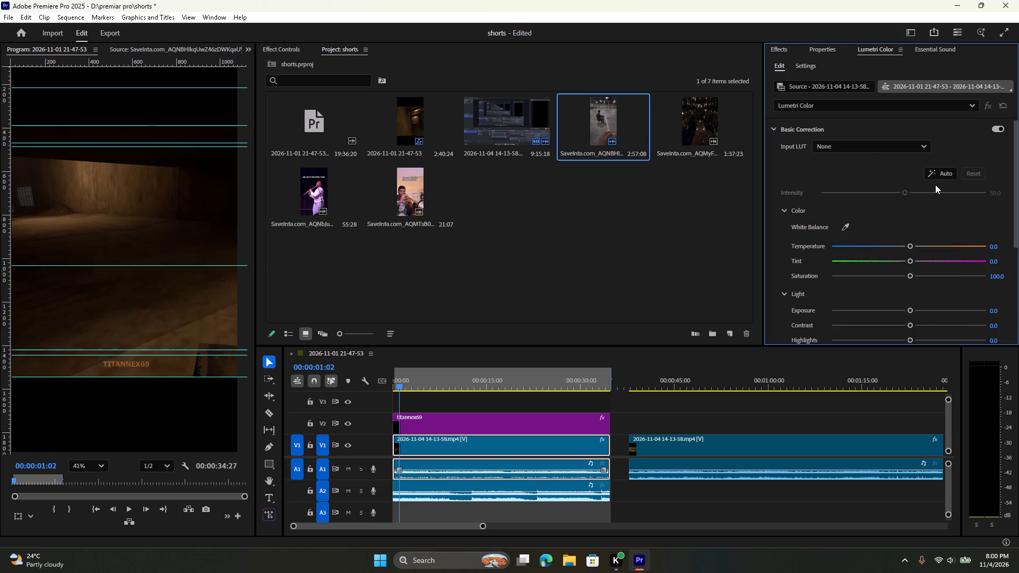
click(941, 164)
click(942, 166)
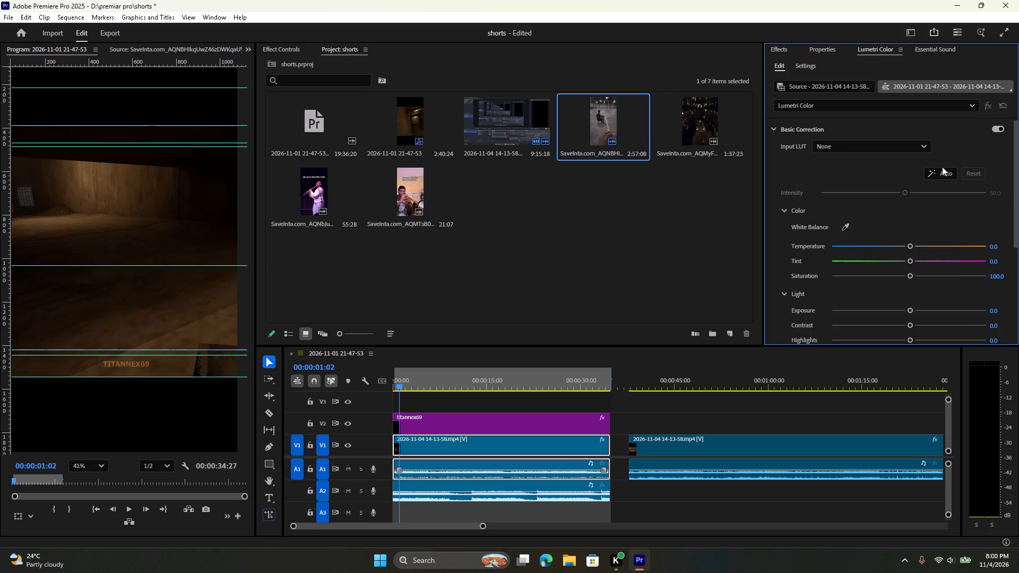
click(945, 177)
Set the clip's creative Sharpen adjustment to 4.8 and briefly play the corrected footage.
scroll(679, 365, down, 3)
scroll(819, 265, down, 18)
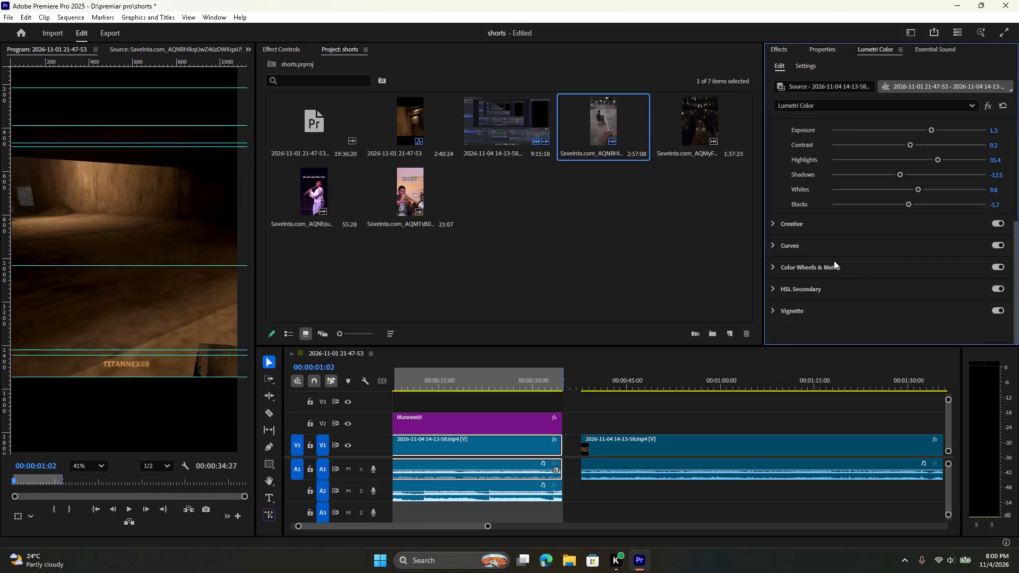
click(795, 223)
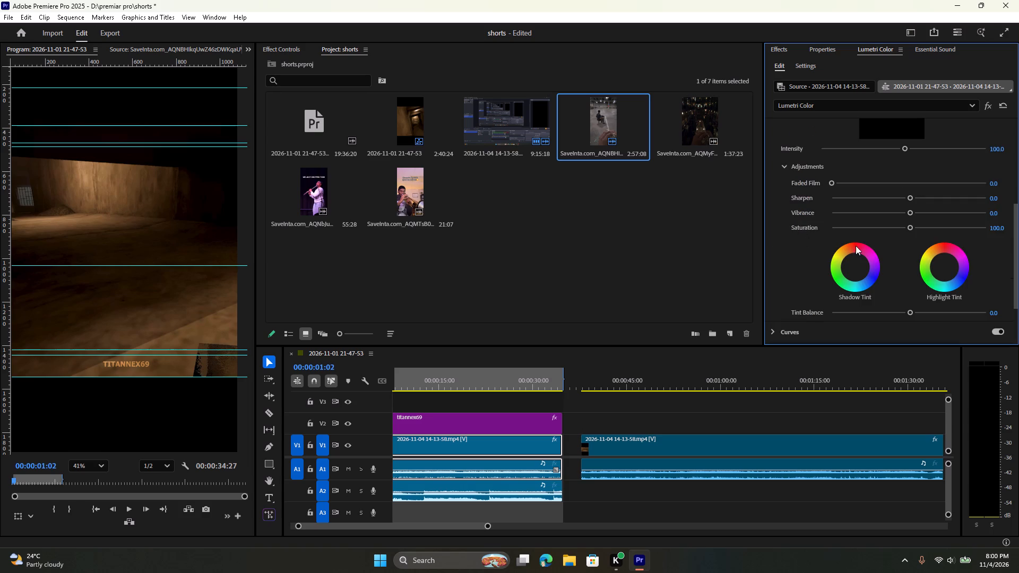
click(910, 196)
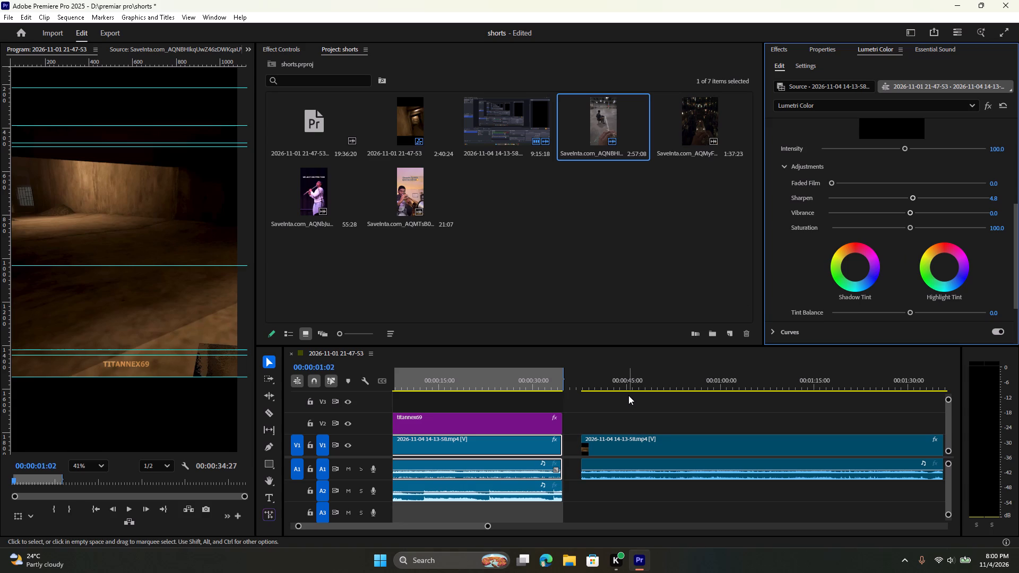
key(space)
key(space)
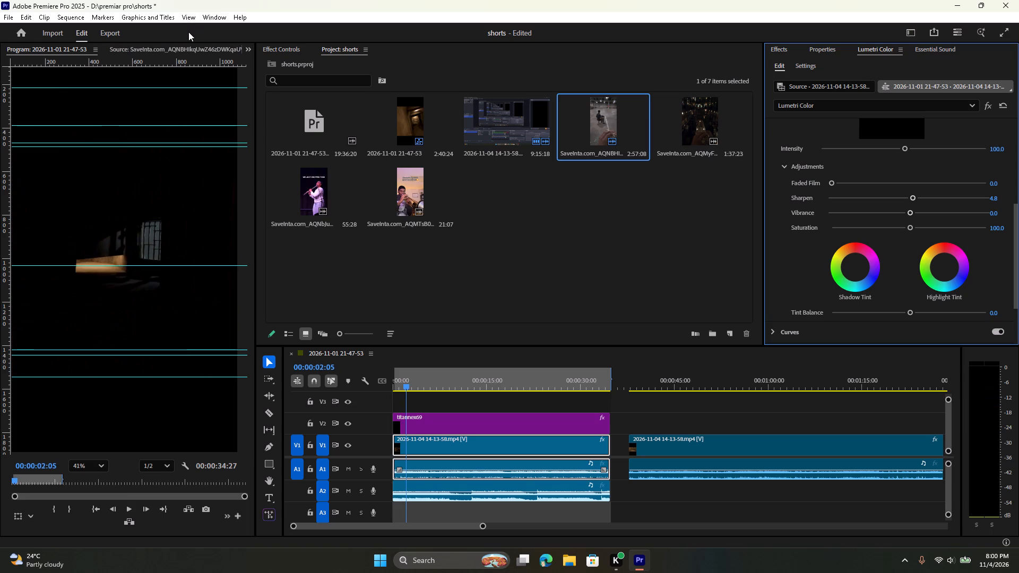
Export the marked In/Out range as an H.264 media file named v3.
click(115, 33)
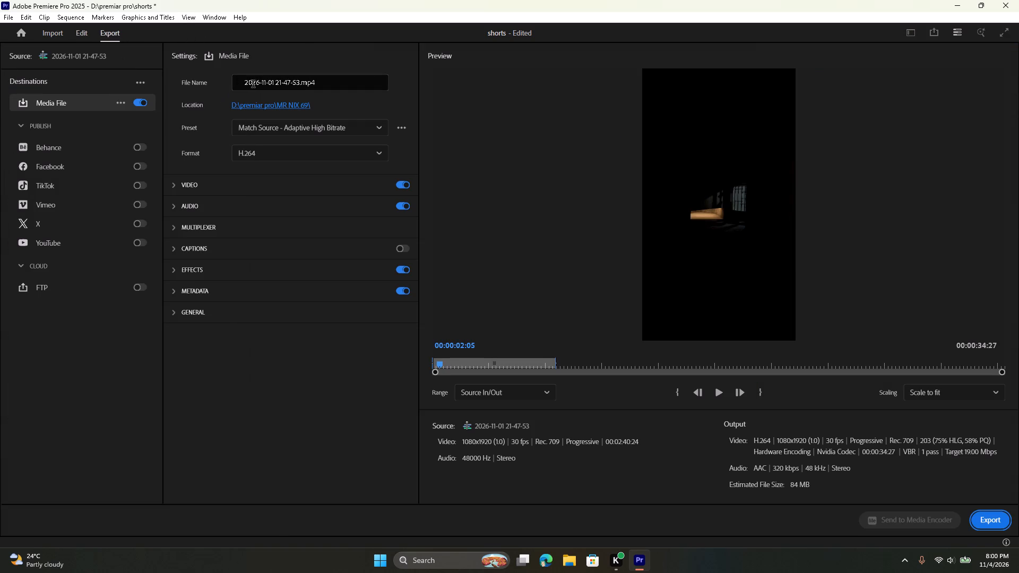
triple_click(253, 85)
key(v)
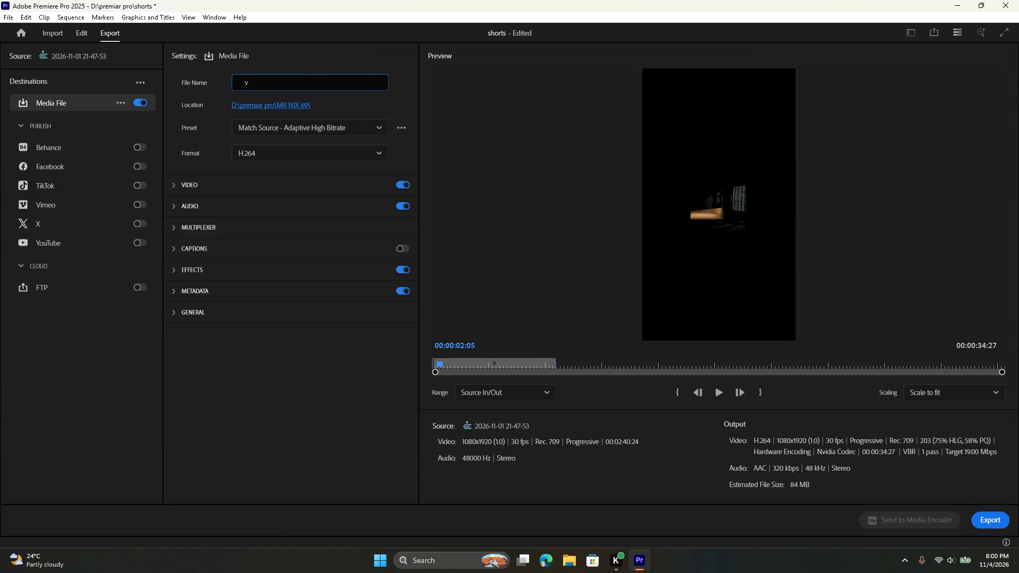
key(3)
click(986, 523)
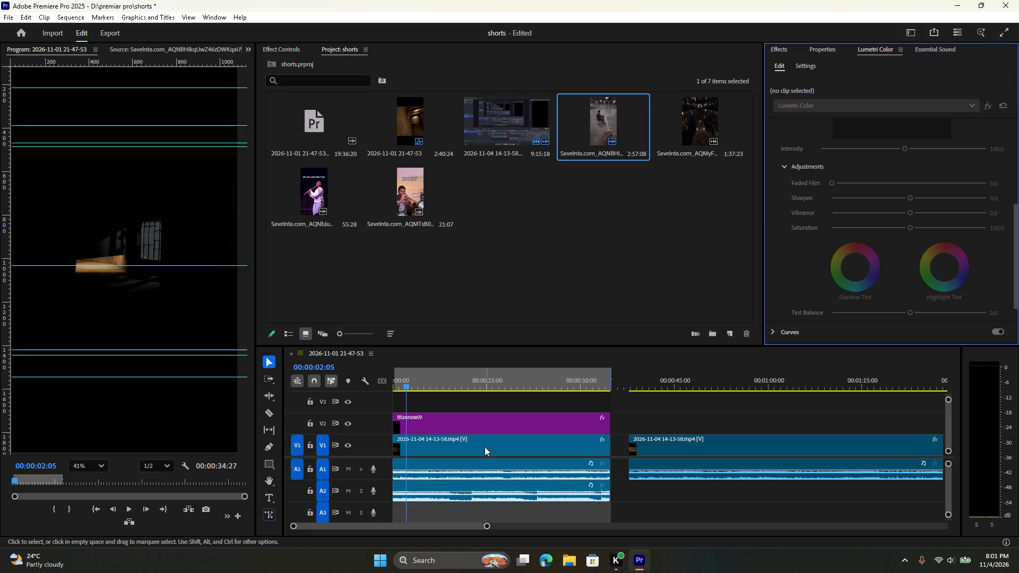
Save the shorts project.
alt+scroll(485, 446, down, 6)
scroll(479, 457, down, 3)
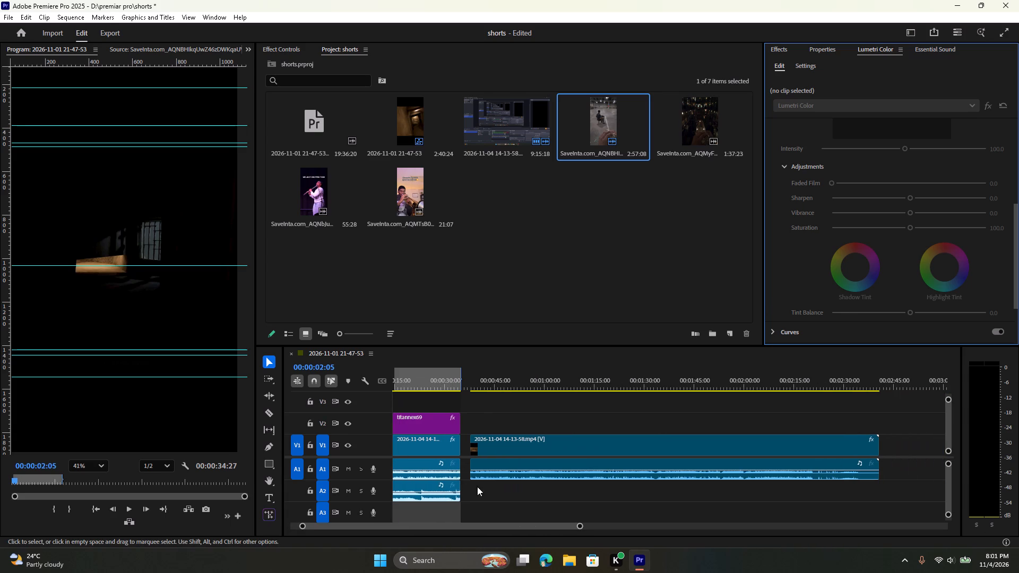
click(430, 471)
key(ctrl+s)
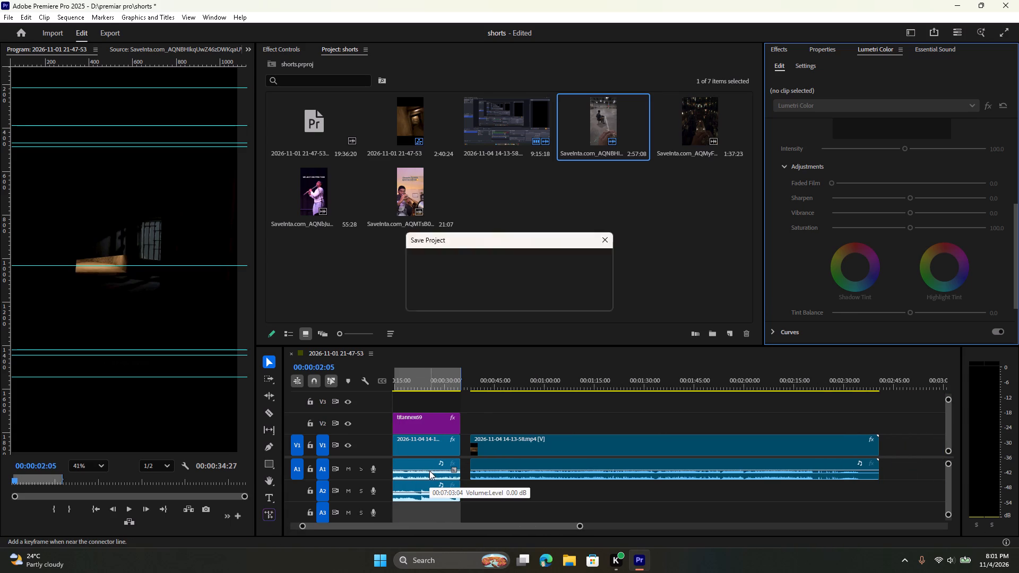
key(ctrl+s)
key(ctrl+s)
key(ctrl+s)
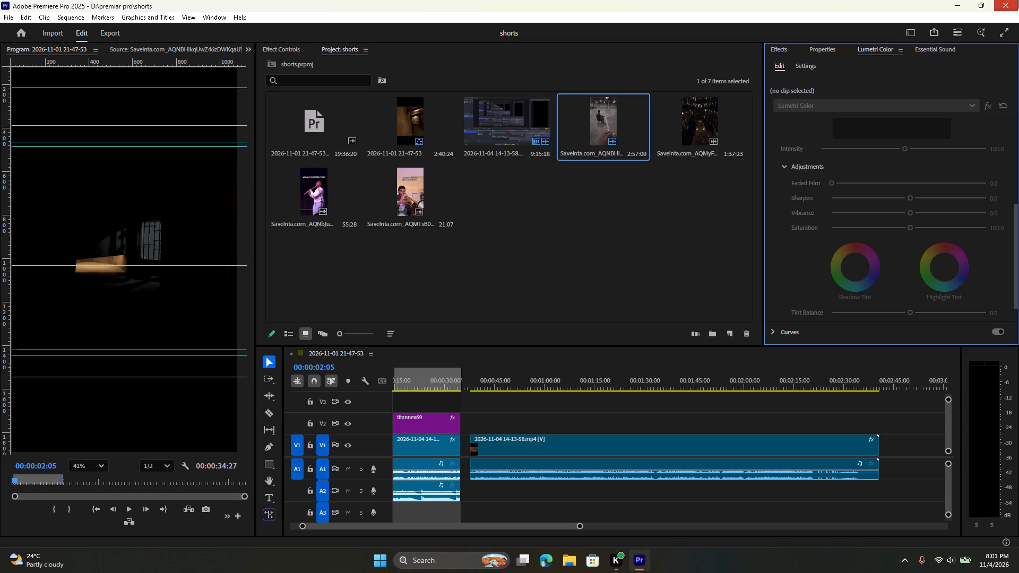
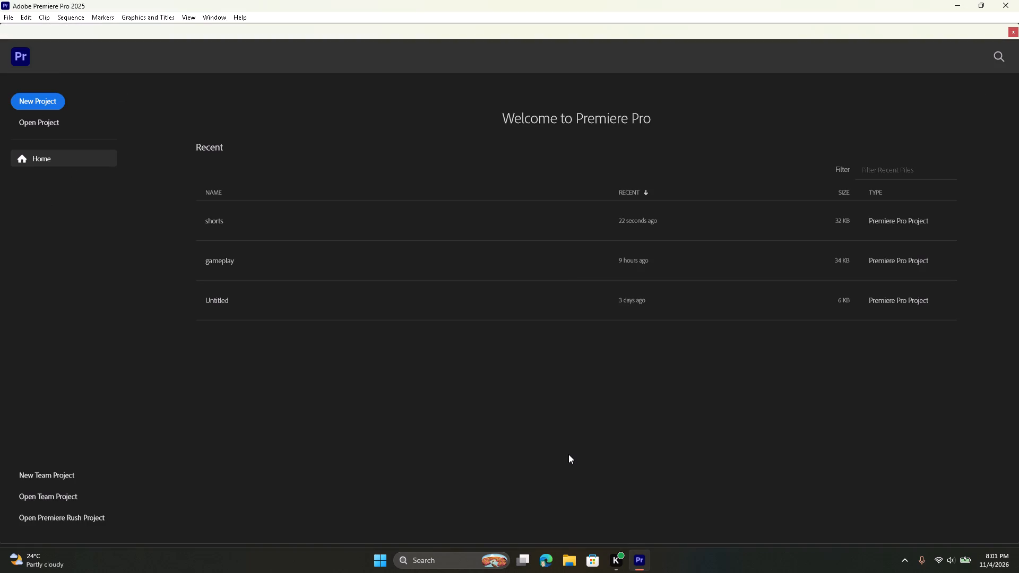
Open the recent gameplay project and dismiss the Link Media dialog without relinking the missing clip.
click(288, 253)
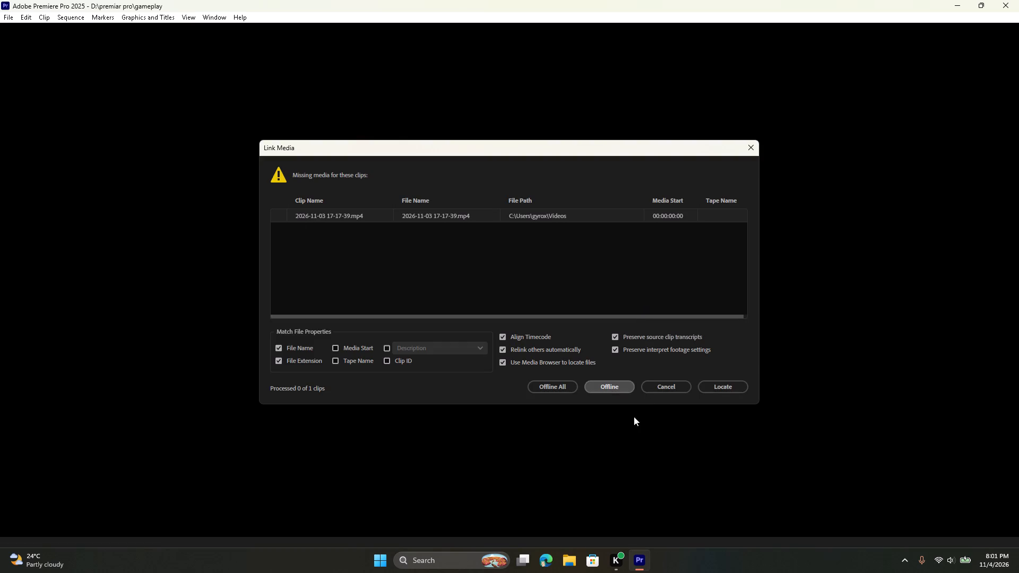
click(662, 392)
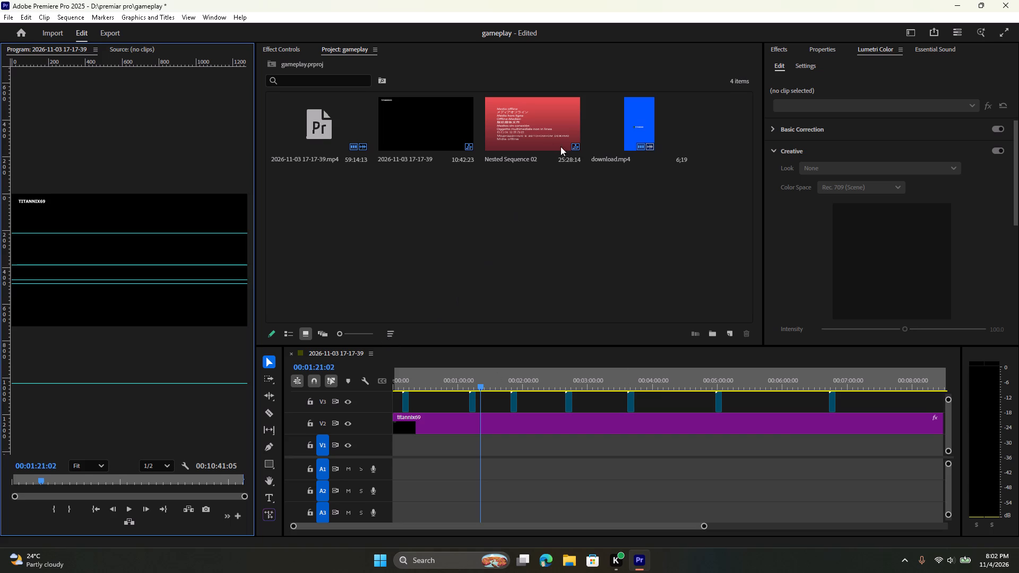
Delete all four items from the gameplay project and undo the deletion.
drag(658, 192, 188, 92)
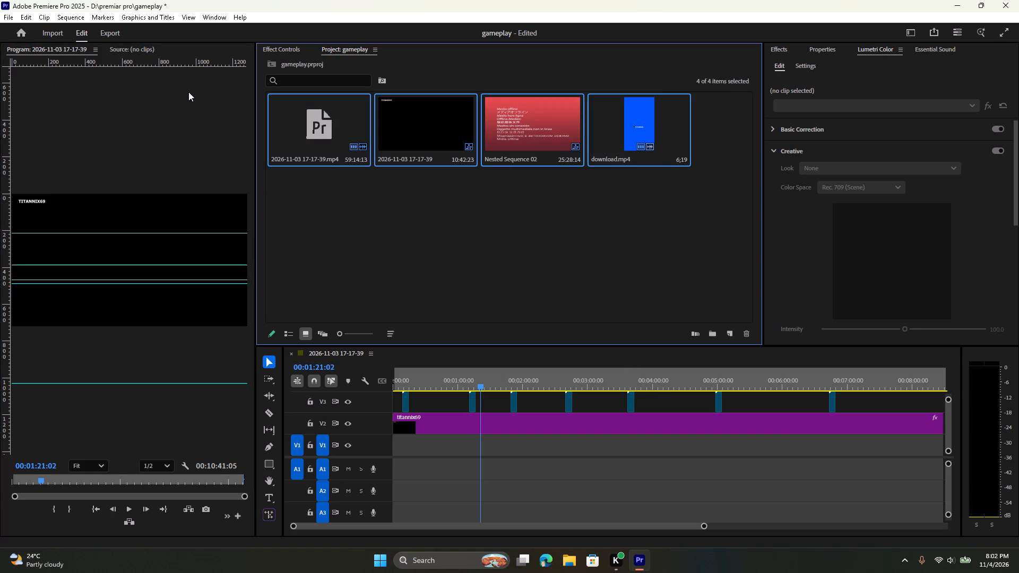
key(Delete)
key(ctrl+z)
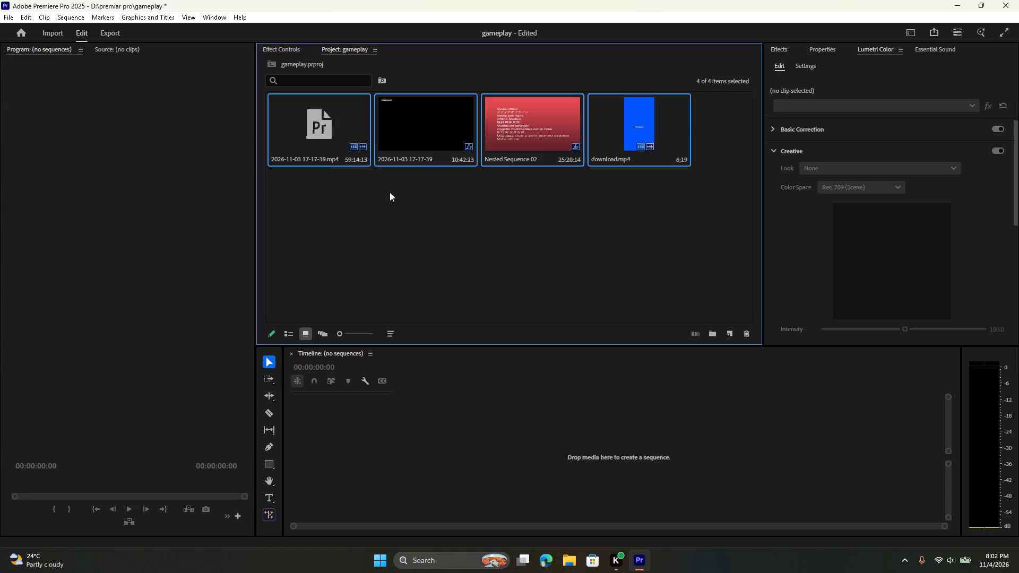
click(571, 200)
drag(534, 189, 296, 116)
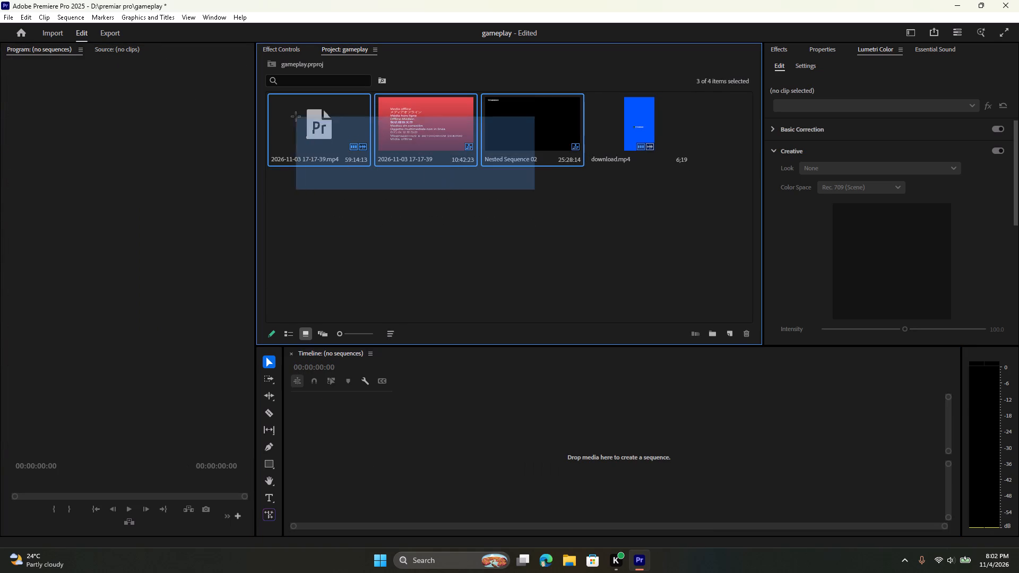
drag(296, 116, 301, 127)
click(356, 194)
drag(433, 192, 346, 135)
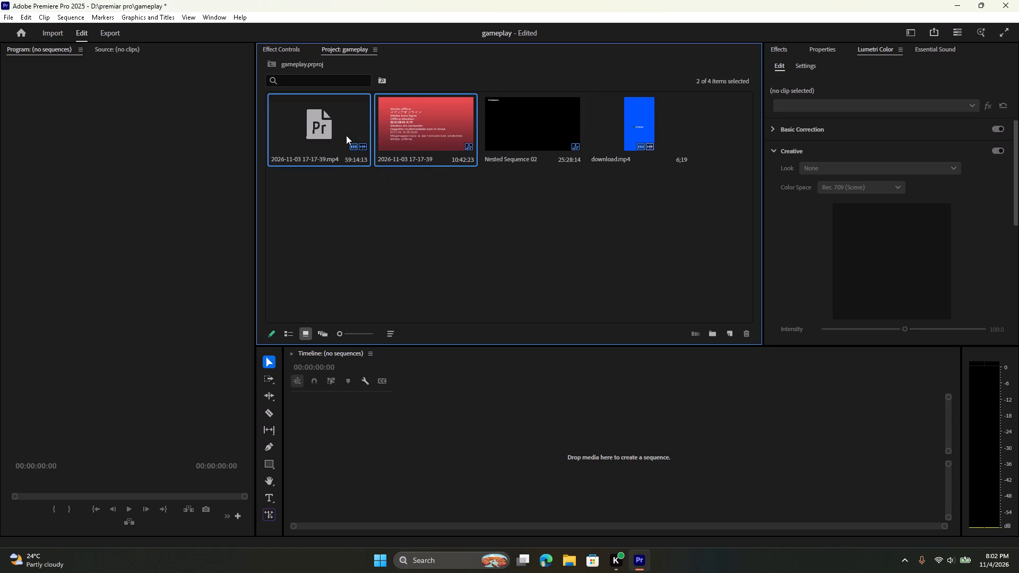
key(Delete)
click(576, 321)
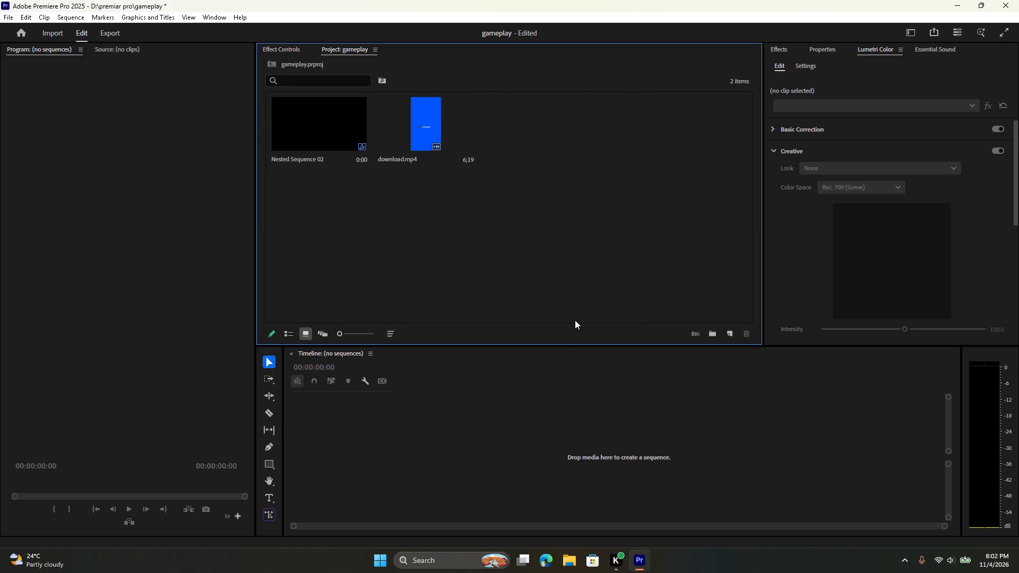
double_click(378, 222)
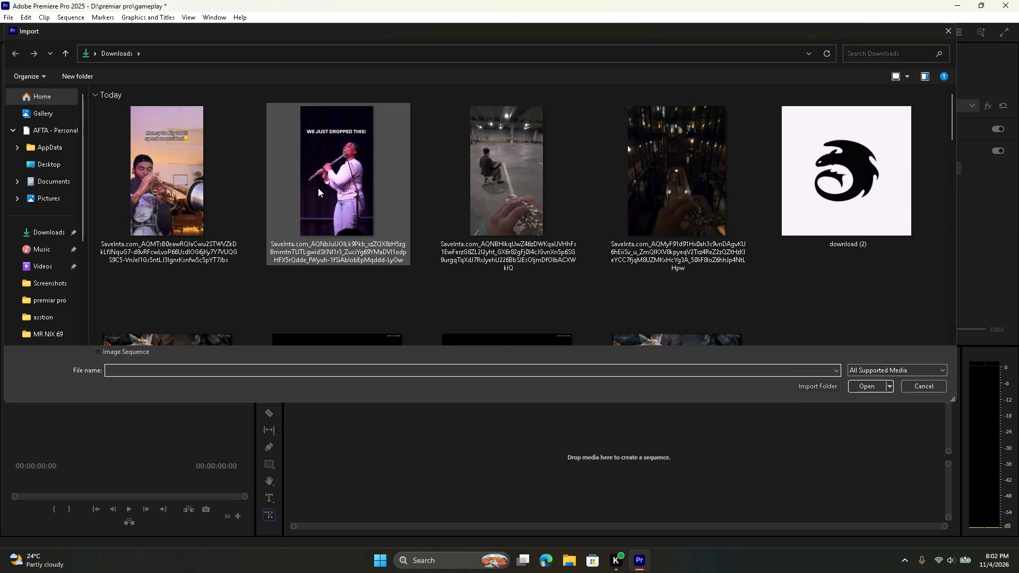
scroll(695, 217, down, 4)
scroll(118, 262, up, 5)
click(33, 263)
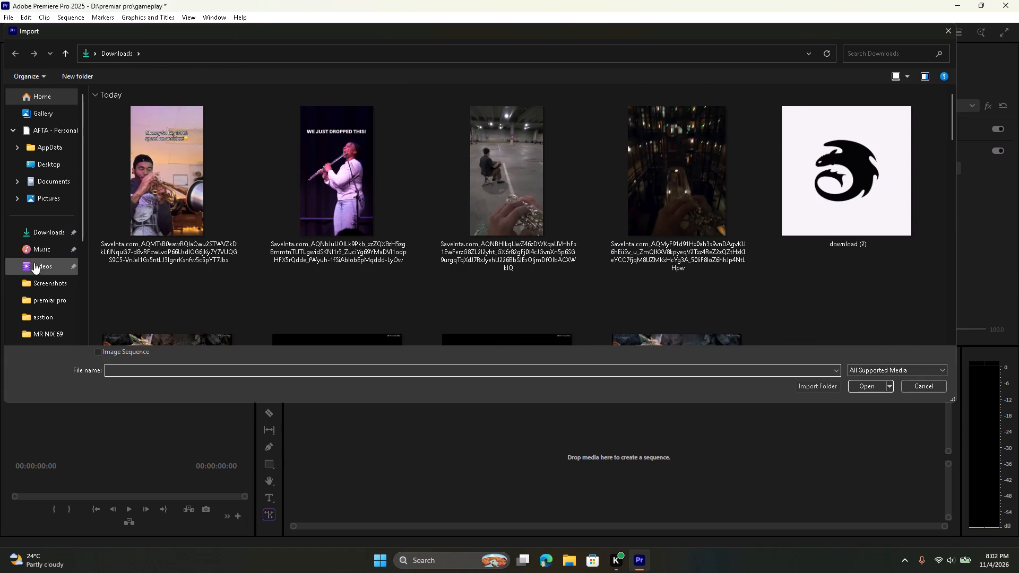
click(477, 117)
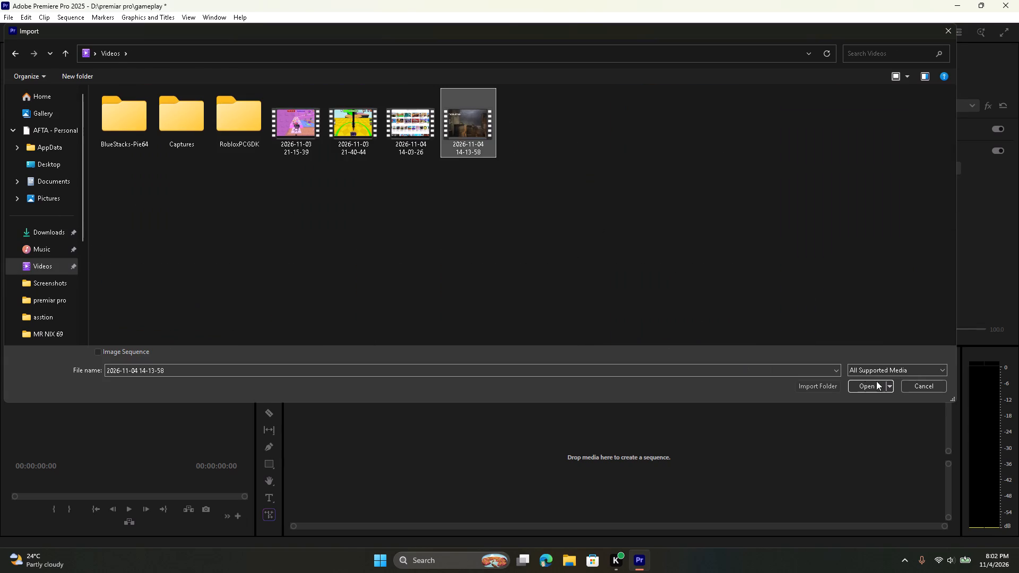
click(863, 381)
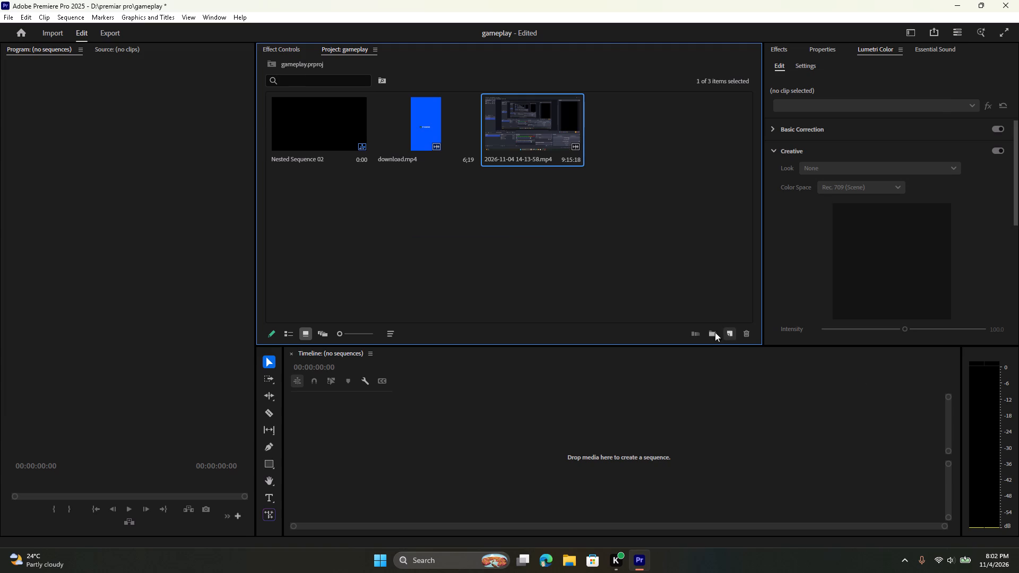
drag(502, 89, 502, 102)
drag(525, 121, 348, 430)
Skim the recording from its start to about 00:05:03 to examine the gameplay sections.
key(space)
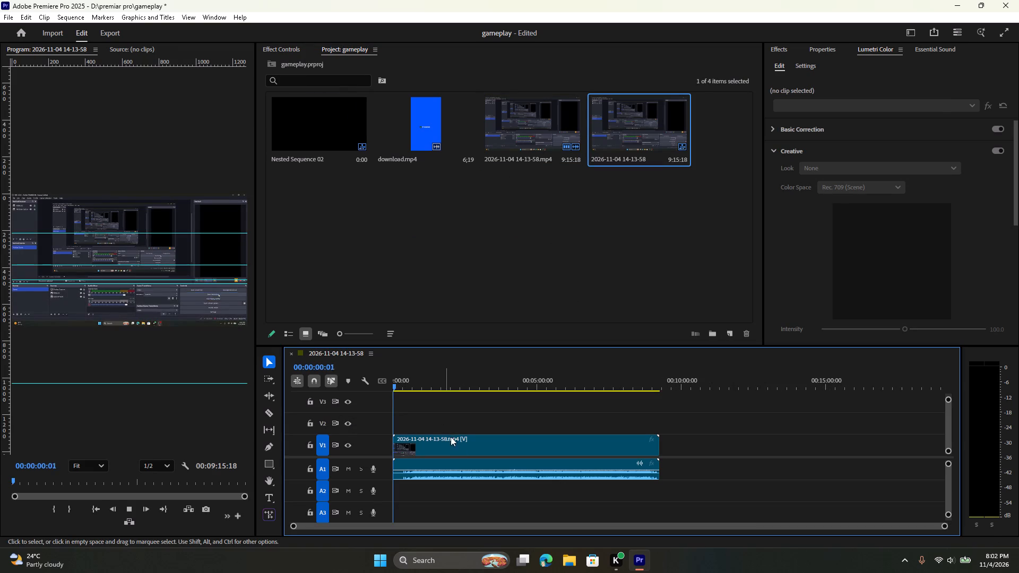
alt+scroll(457, 449, up, 14)
drag(396, 382, 546, 405)
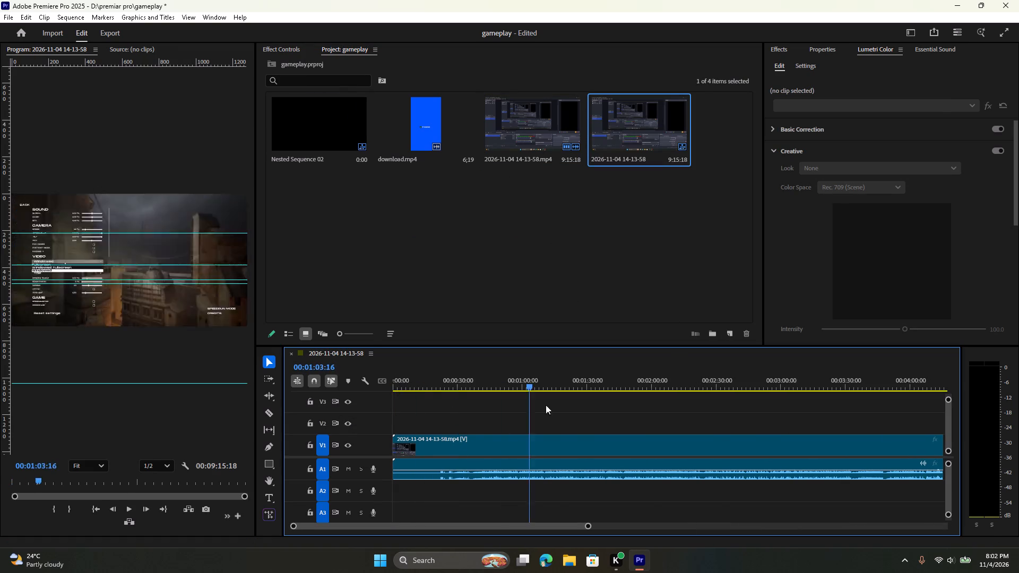
drag(546, 405, 764, 422)
scroll(663, 459, down, 18)
key(space)
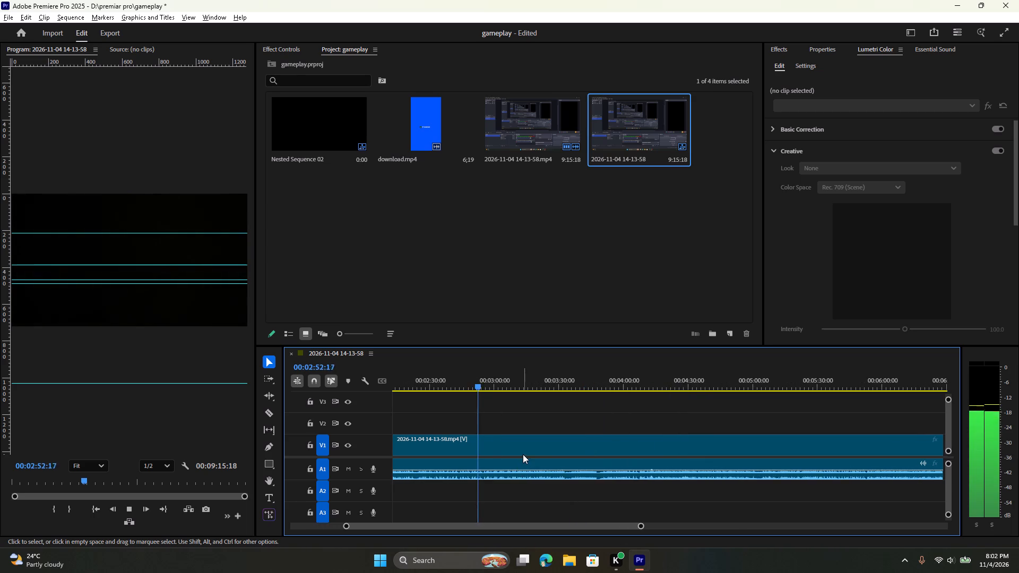
alt+scroll(523, 454, down, 12)
drag(497, 397, 549, 408)
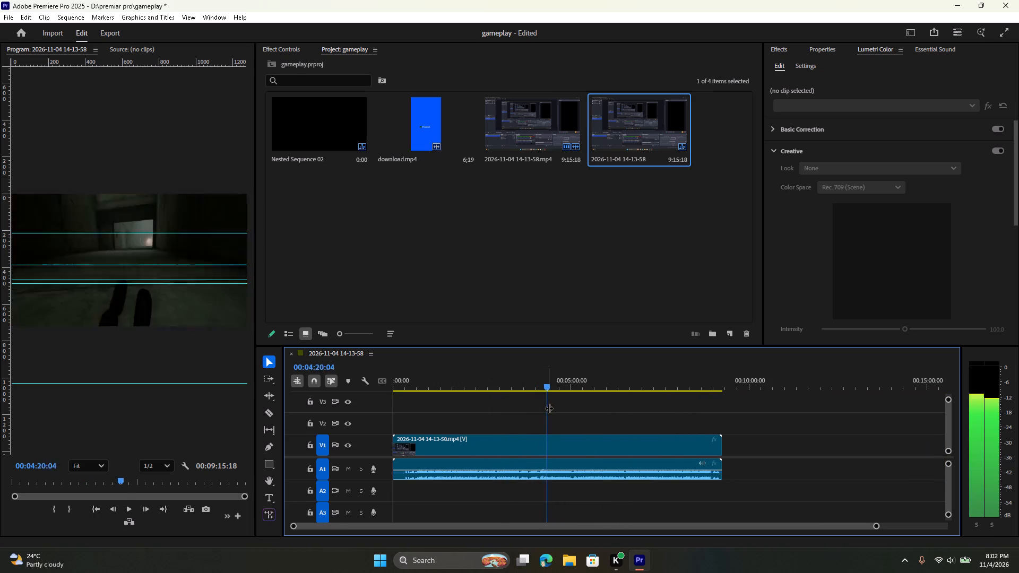
drag(549, 408, 563, 414)
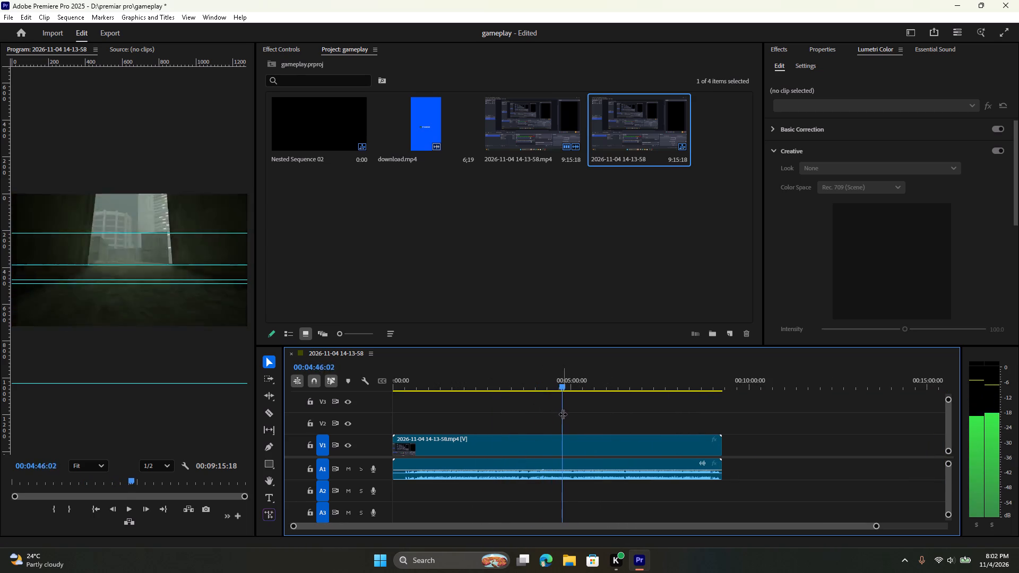
drag(563, 414, 569, 418)
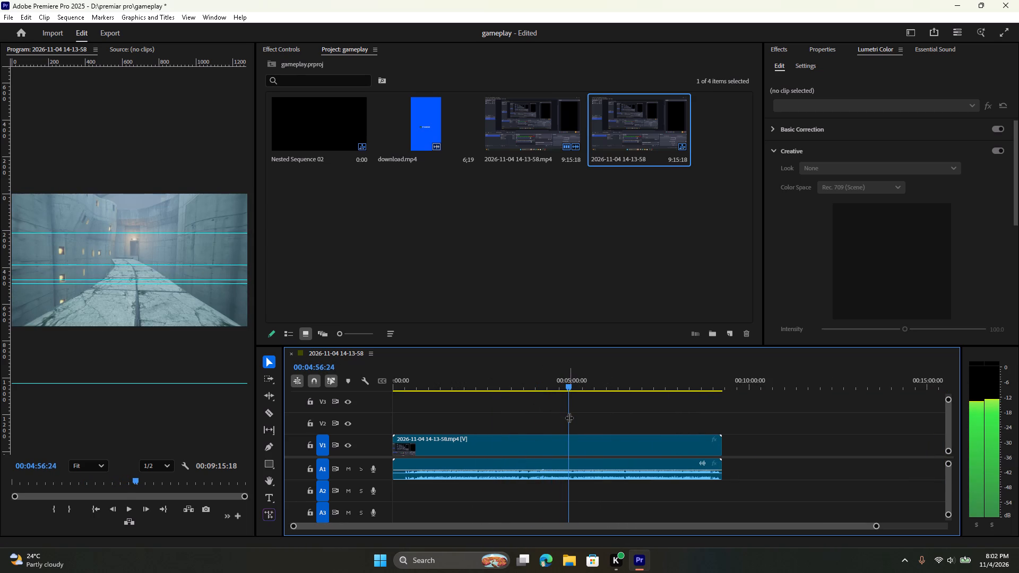
drag(569, 418, 572, 419)
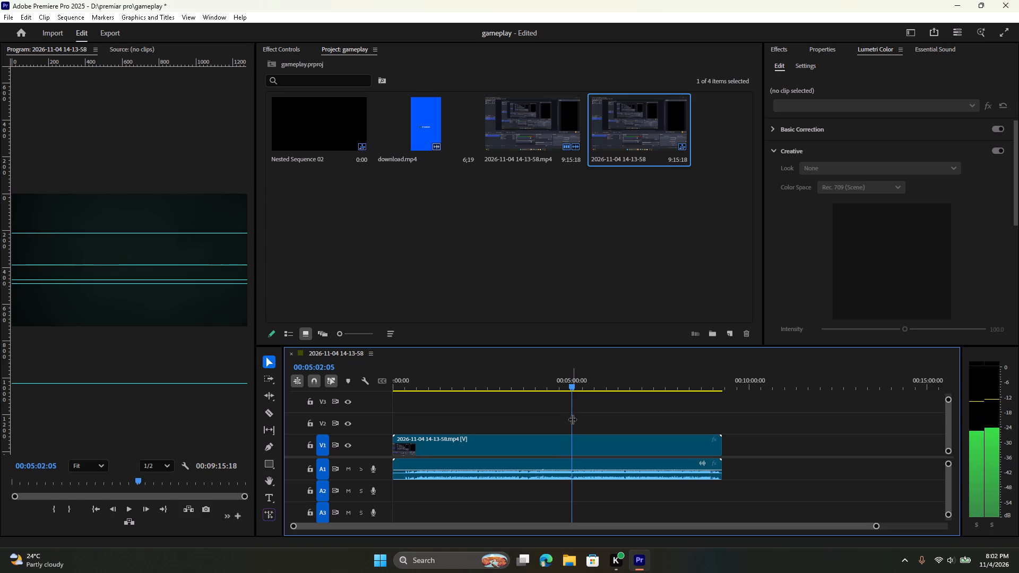
drag(572, 419, 573, 420)
Examine the gameplay between about 00:05:03 and 00:06:31 in detail, ending with the recording clip selected.
alt+scroll(605, 467, up, 20)
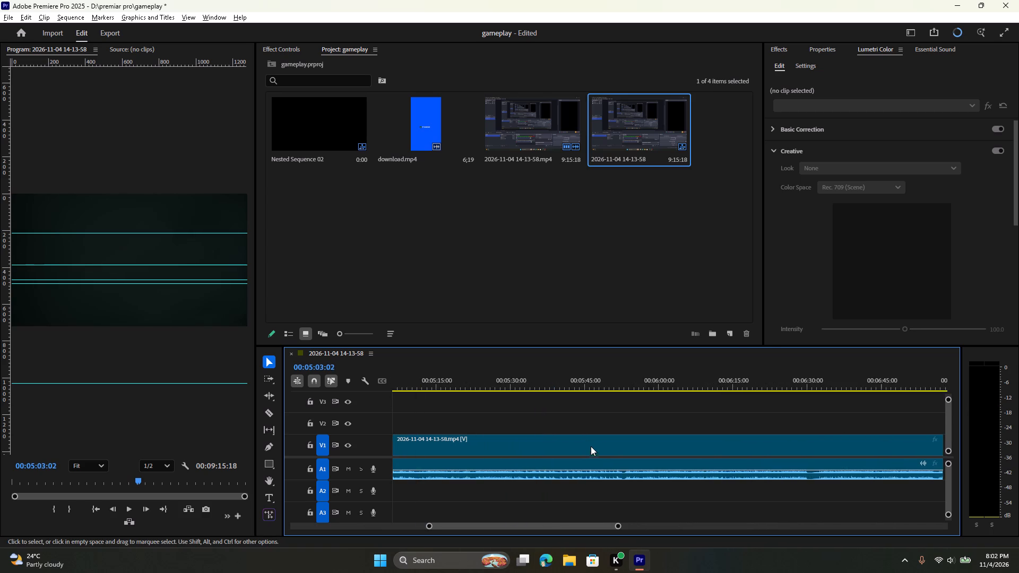
scroll(543, 440, up, 6)
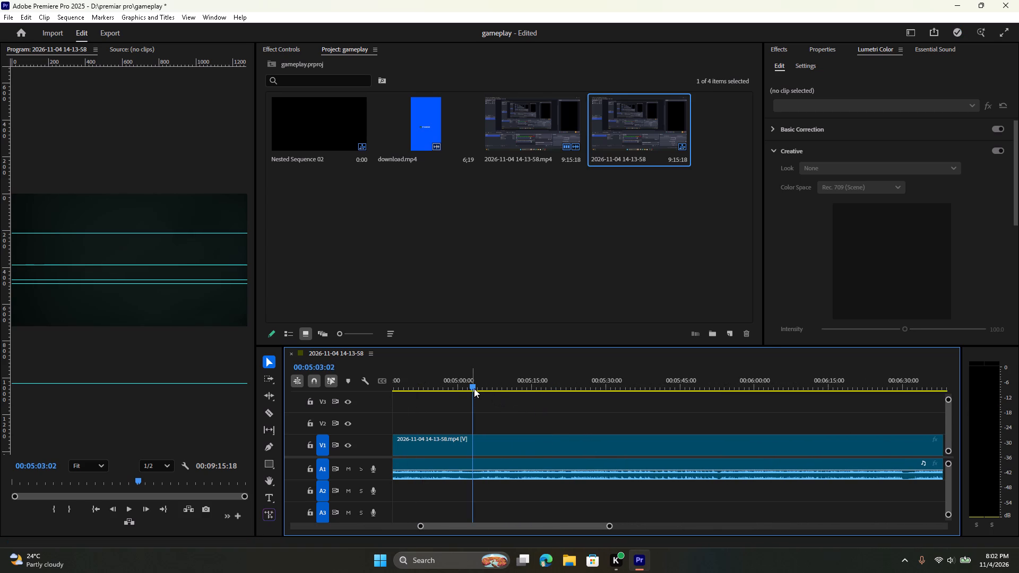
drag(471, 379, 508, 383)
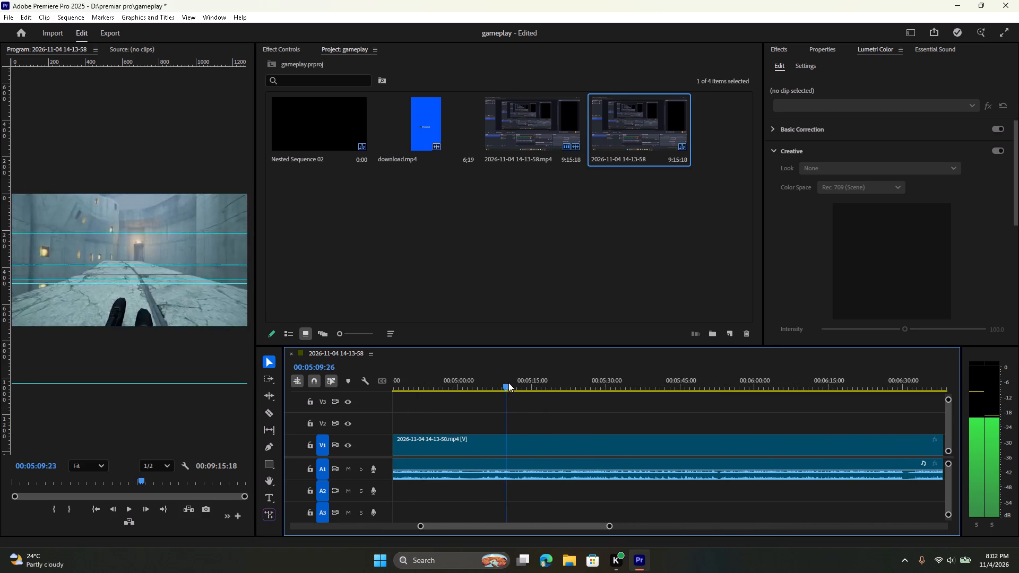
drag(508, 383, 575, 410)
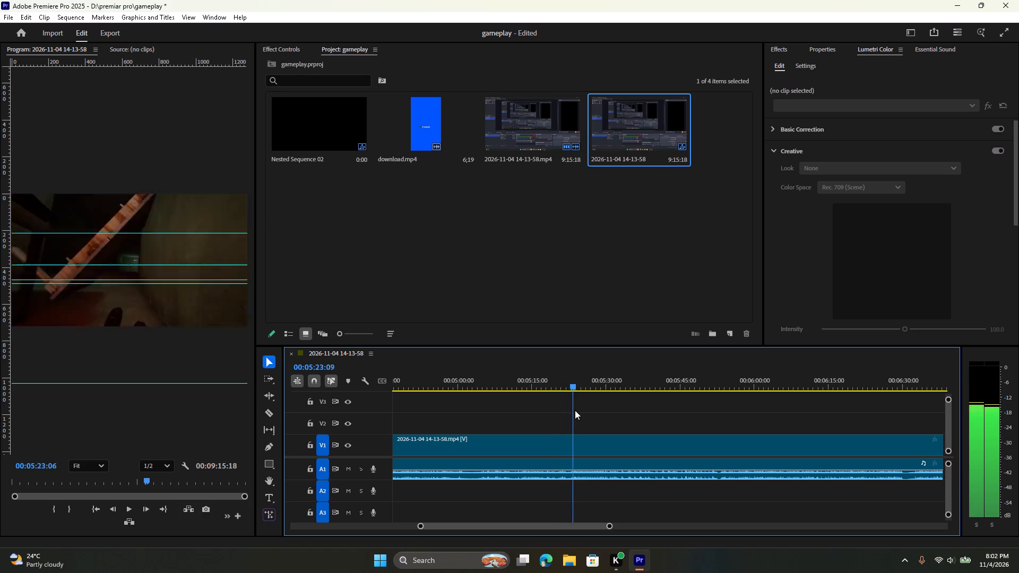
drag(575, 410, 641, 439)
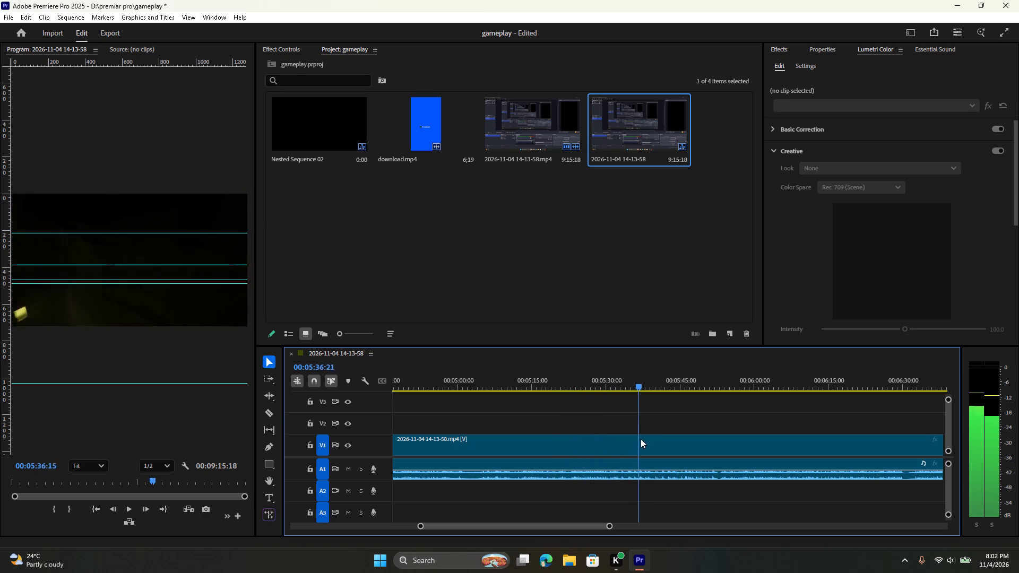
drag(641, 439, 692, 456)
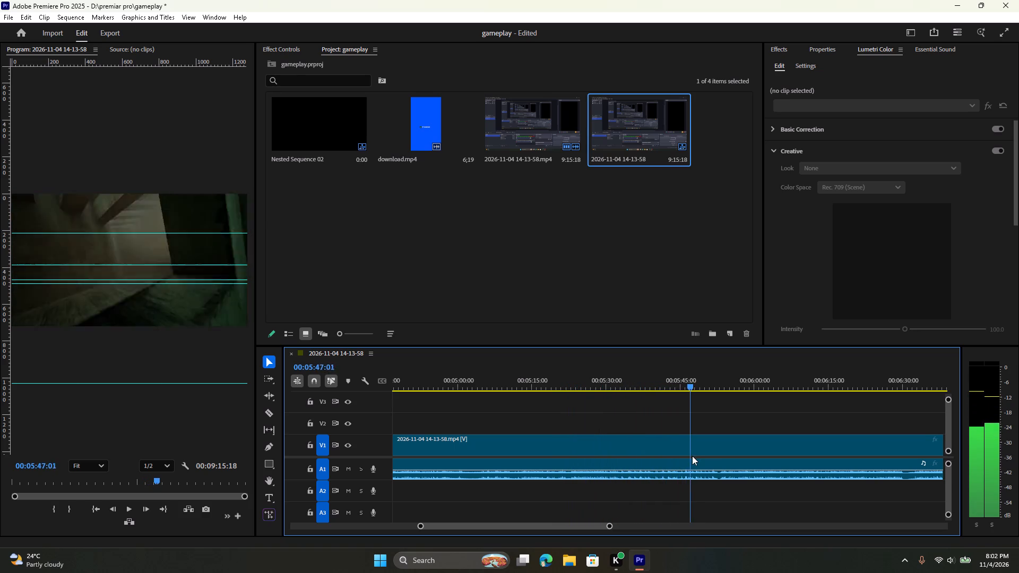
drag(692, 456, 731, 472)
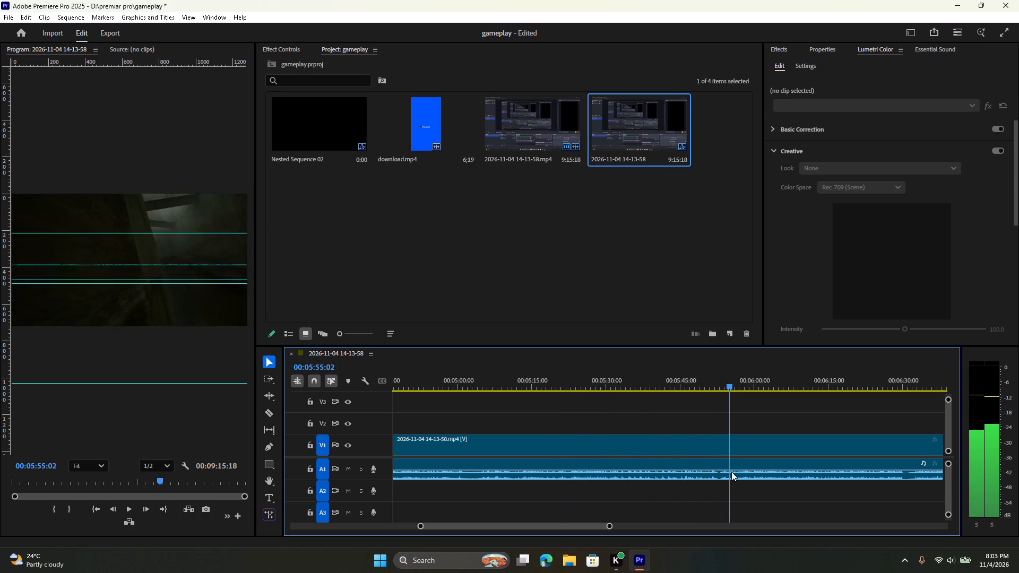
drag(731, 472, 739, 474)
scroll(707, 511, down, 12)
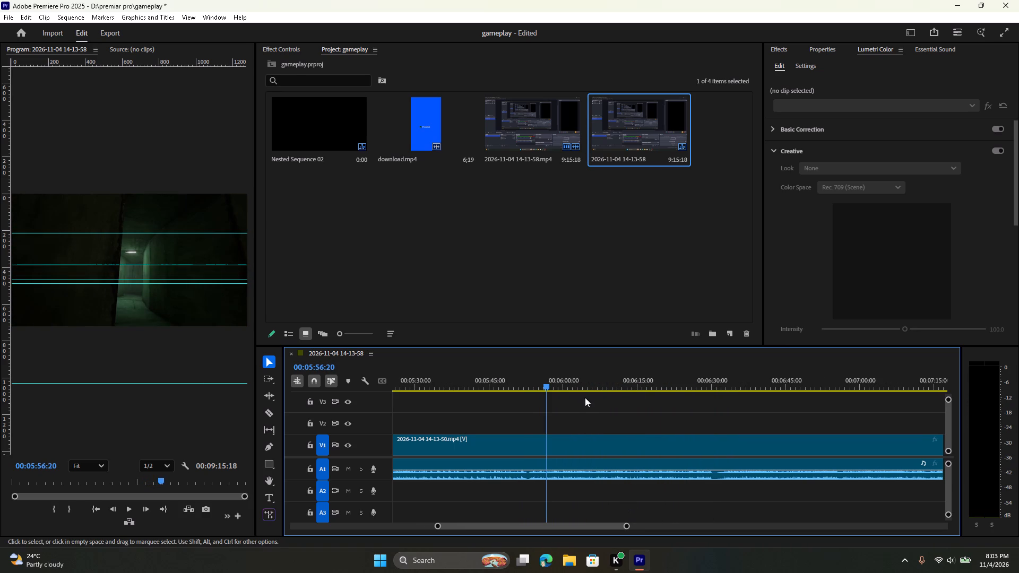
drag(552, 389, 563, 389)
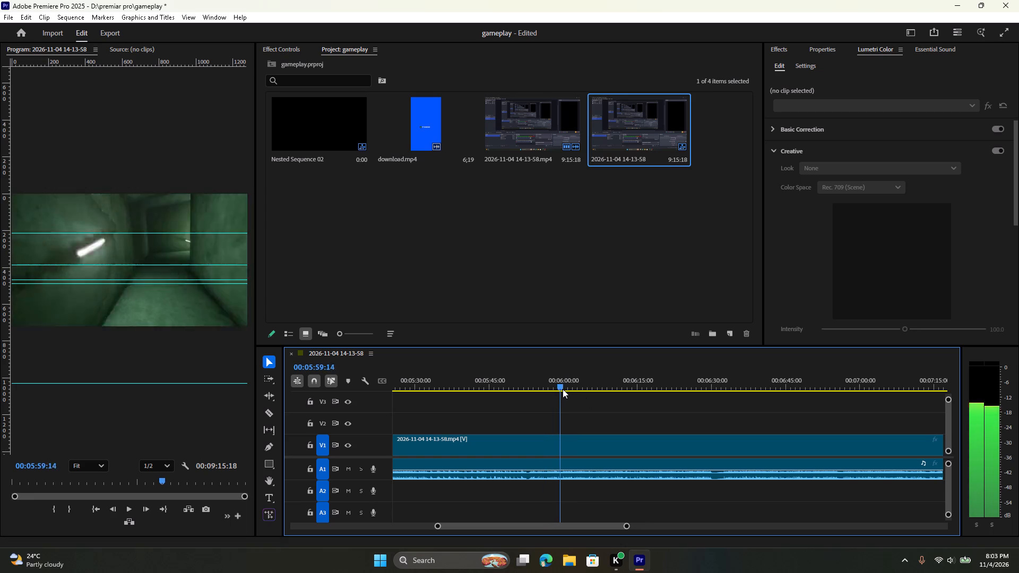
drag(563, 389, 603, 401)
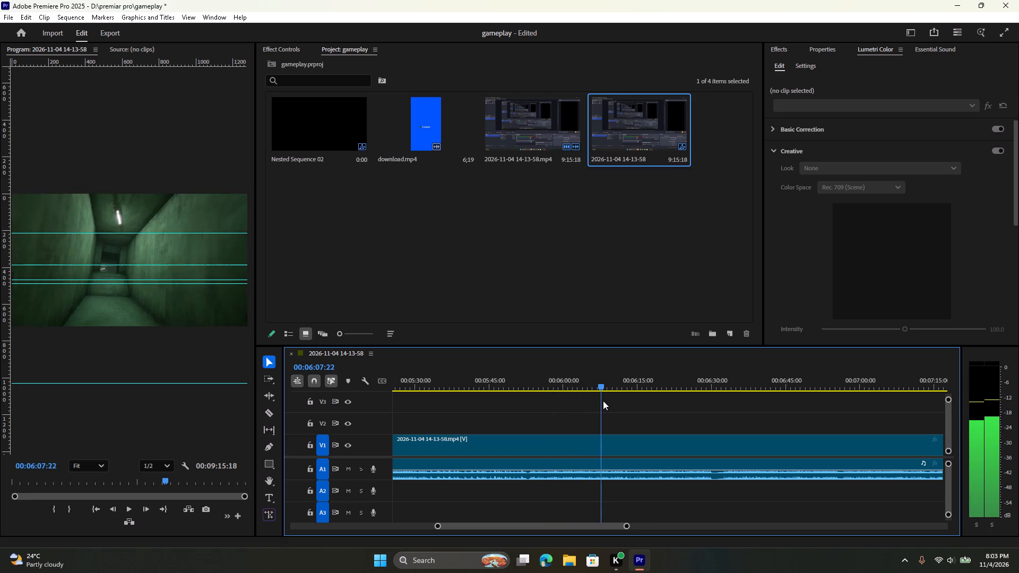
drag(603, 401, 628, 413)
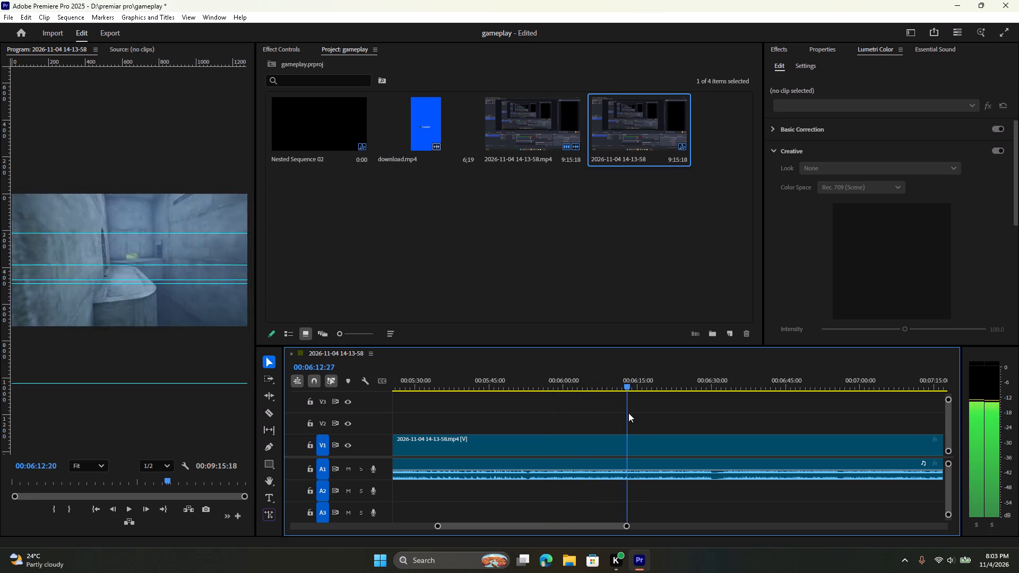
drag(628, 413, 672, 435)
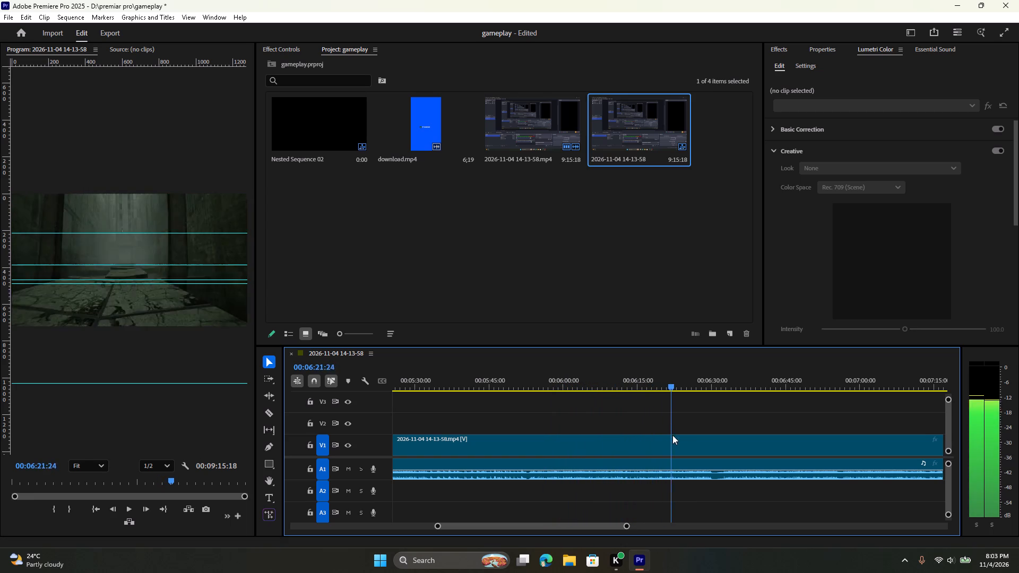
drag(672, 435, 707, 453)
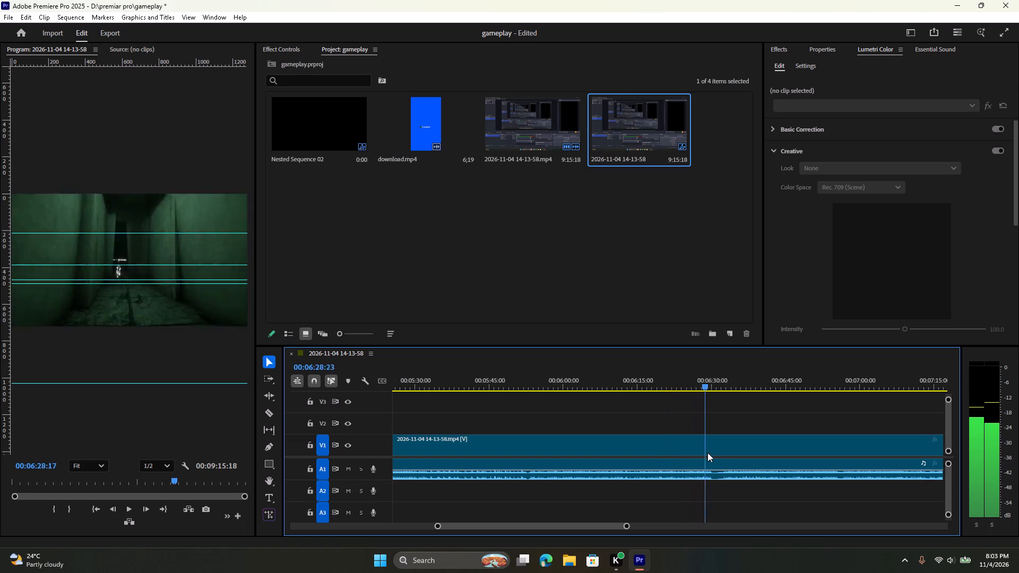
drag(707, 453, 720, 459)
scroll(727, 469, down, 2)
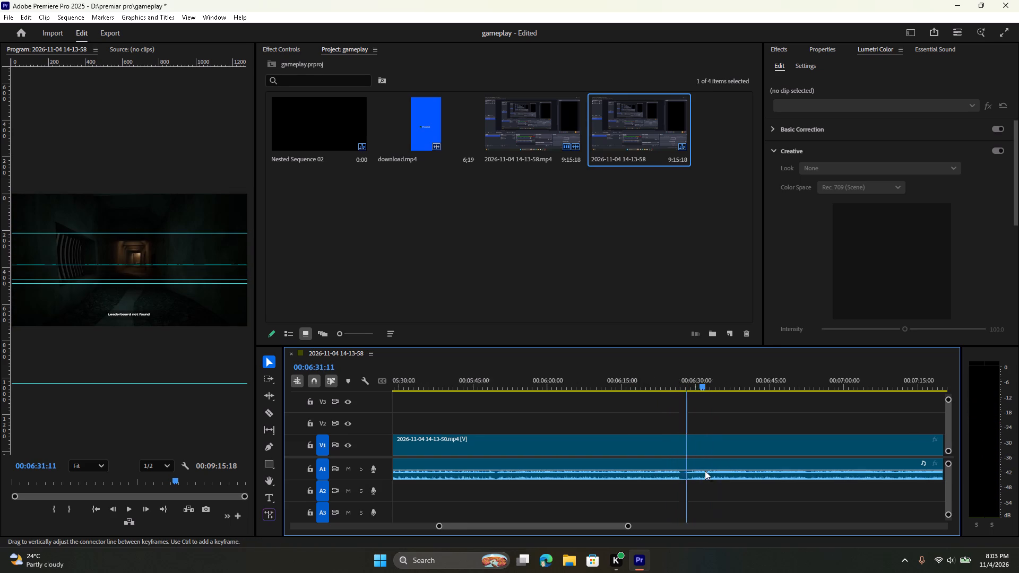
scroll(705, 471, down, 10)
scroll(588, 460, up, 8)
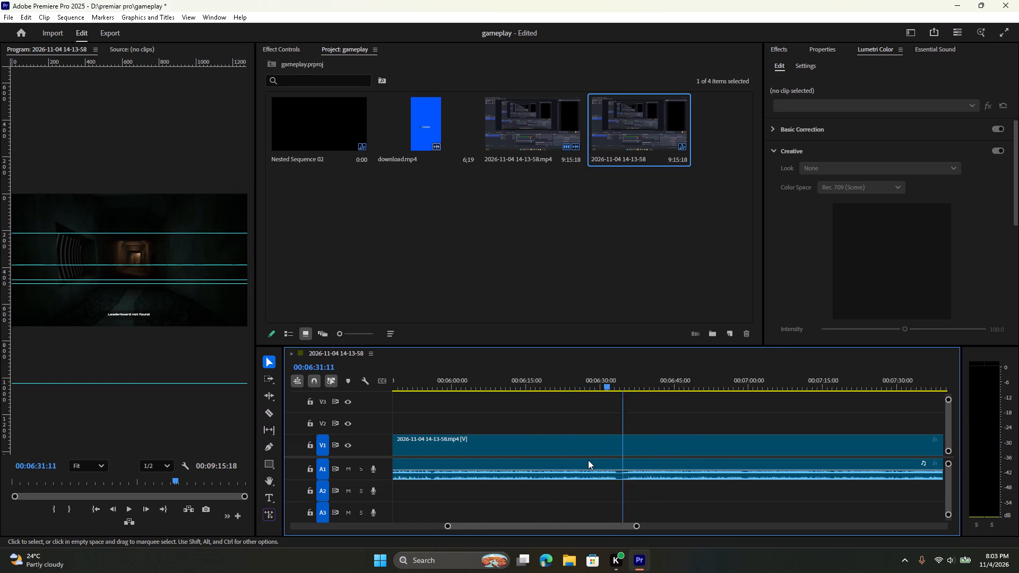
scroll(588, 460, up, 3)
scroll(663, 449, up, 5)
scroll(674, 439, down, 10)
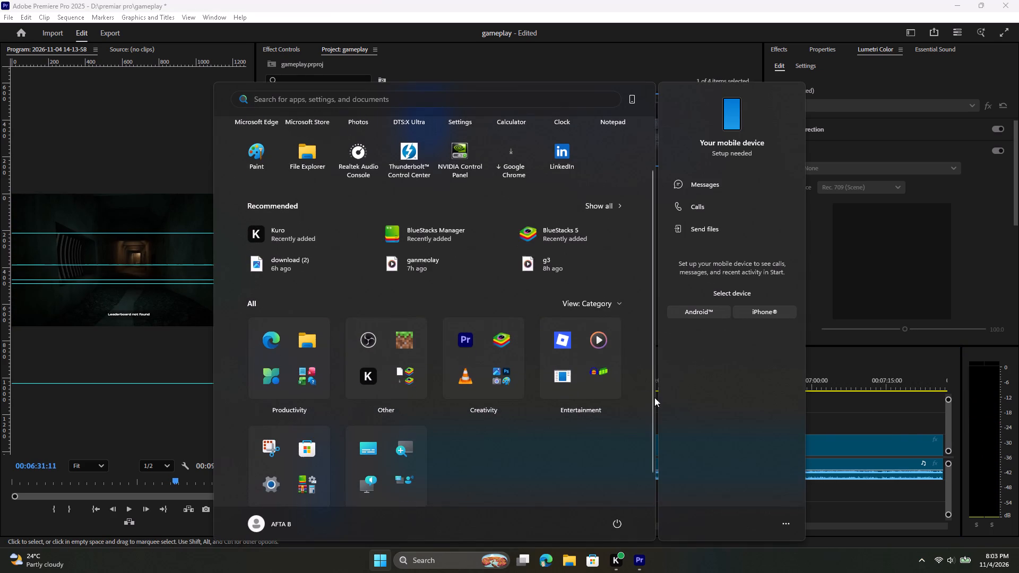
click(898, 435)
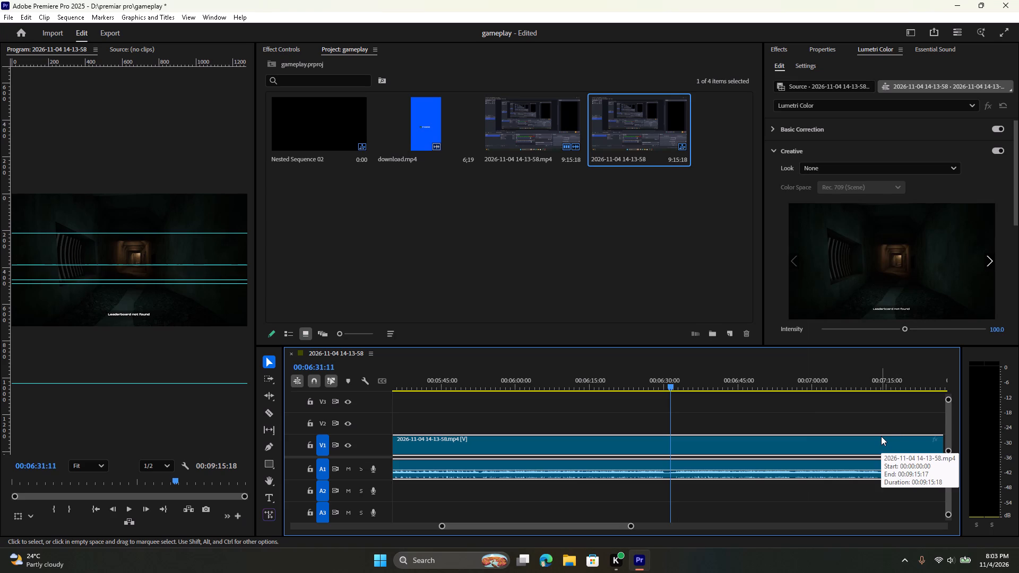
Find the corridor section shortly after 00:06:31 and split the recording clip at 00:06:37:26.
scroll(881, 436, down, 13)
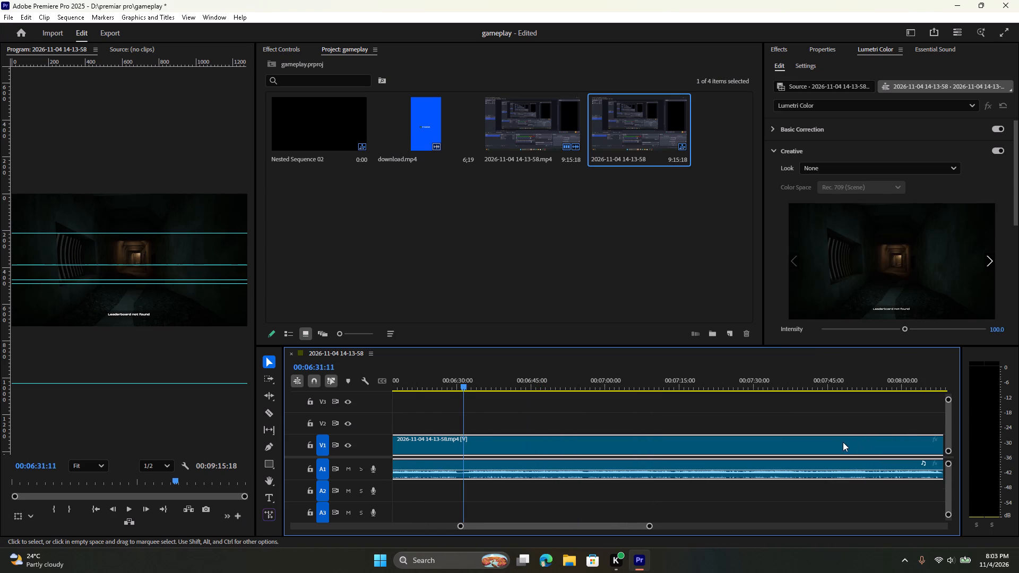
scroll(842, 441, down, 3)
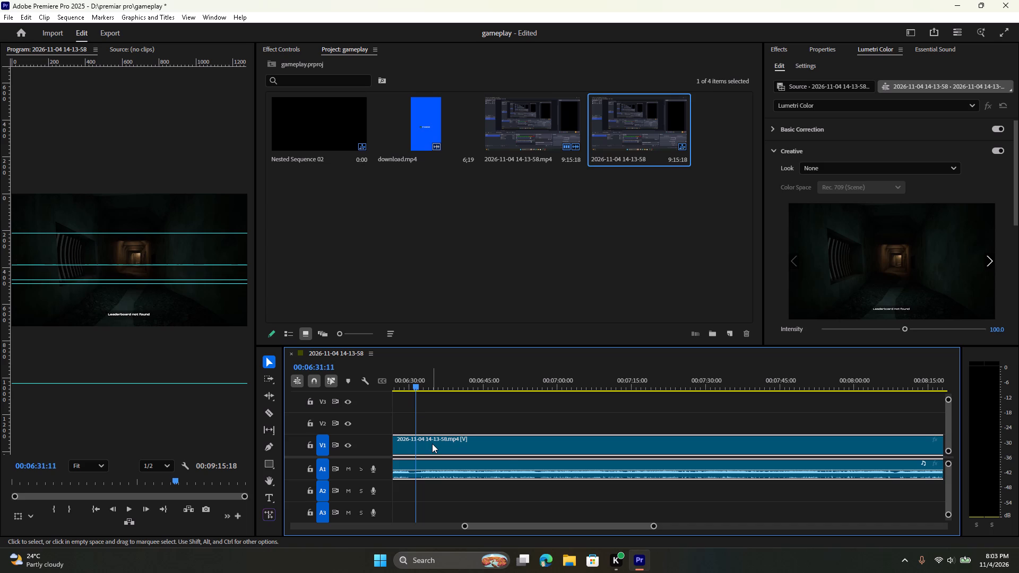
alt+scroll(432, 444, up, 5)
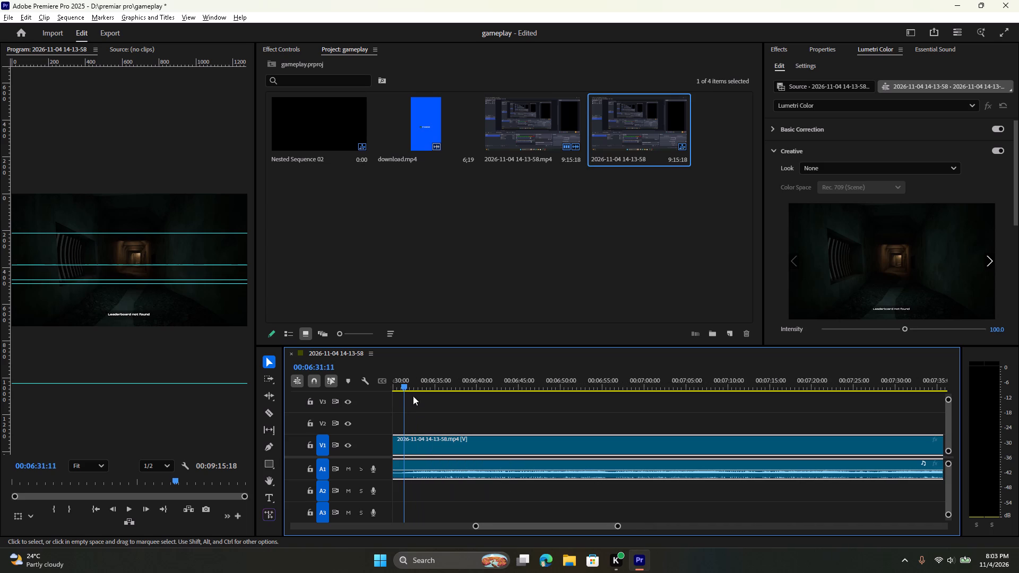
drag(406, 385, 412, 386)
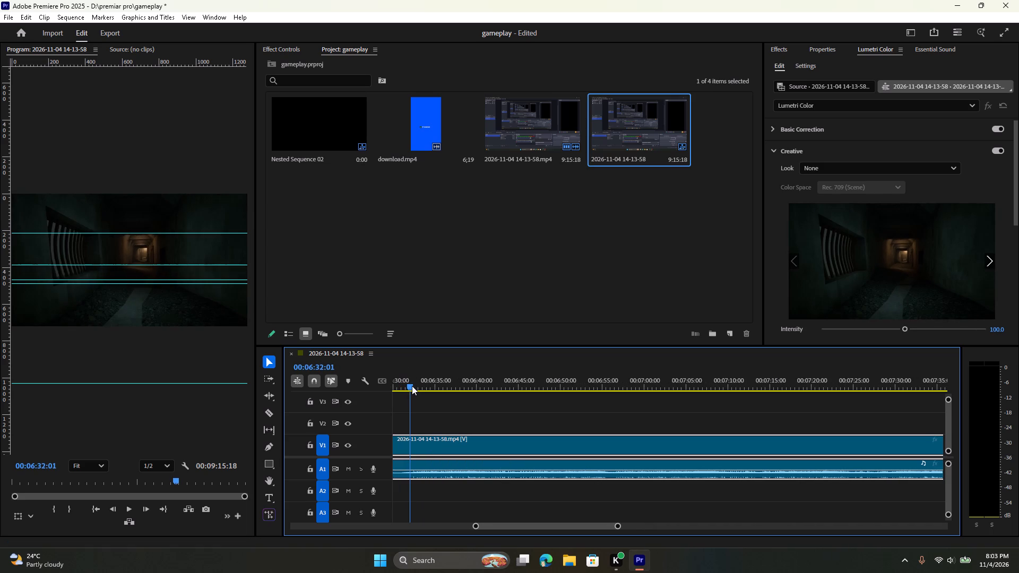
drag(412, 386, 417, 387)
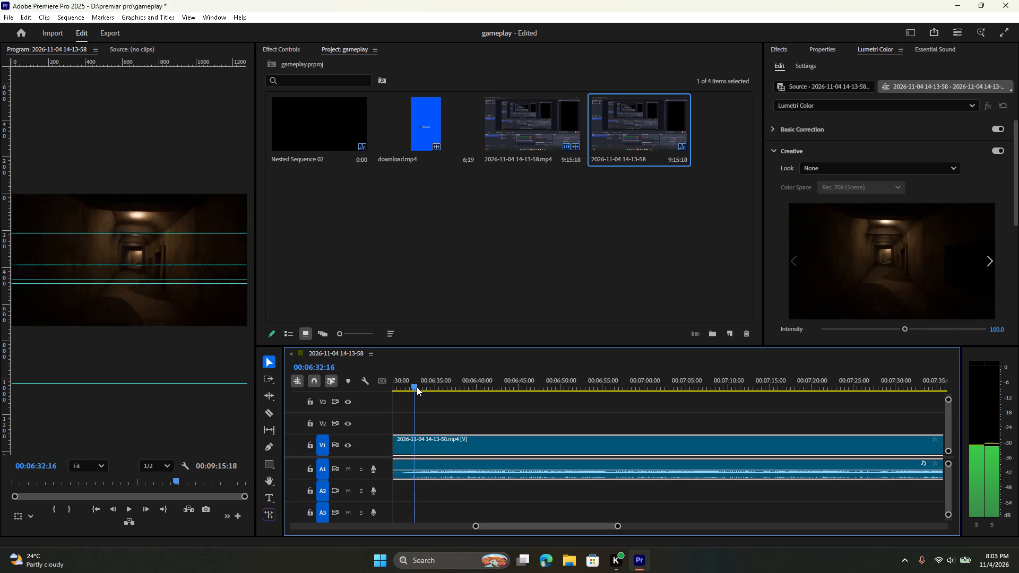
drag(417, 387, 446, 395)
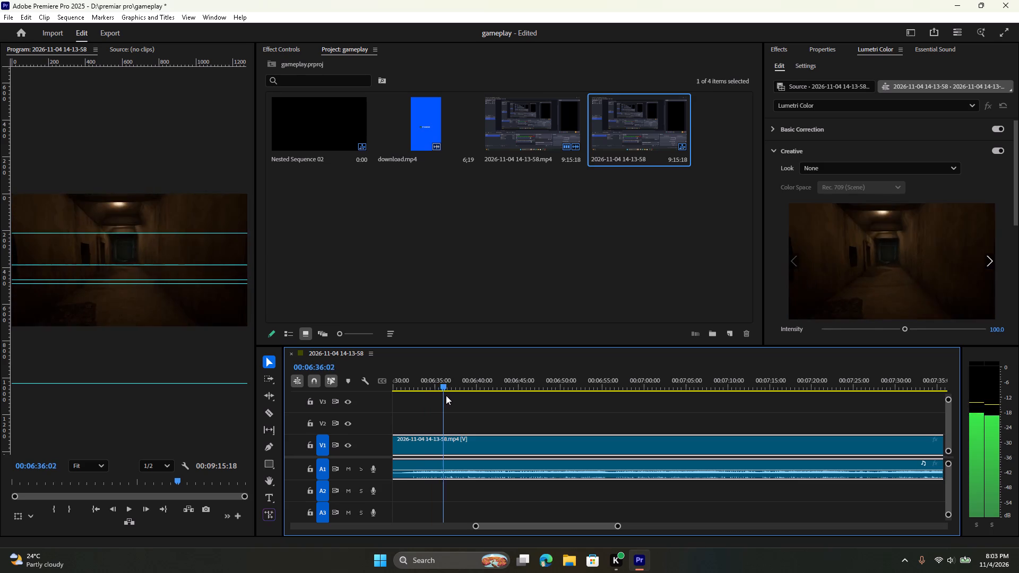
drag(446, 395, 461, 402)
key(c)
click(455, 454)
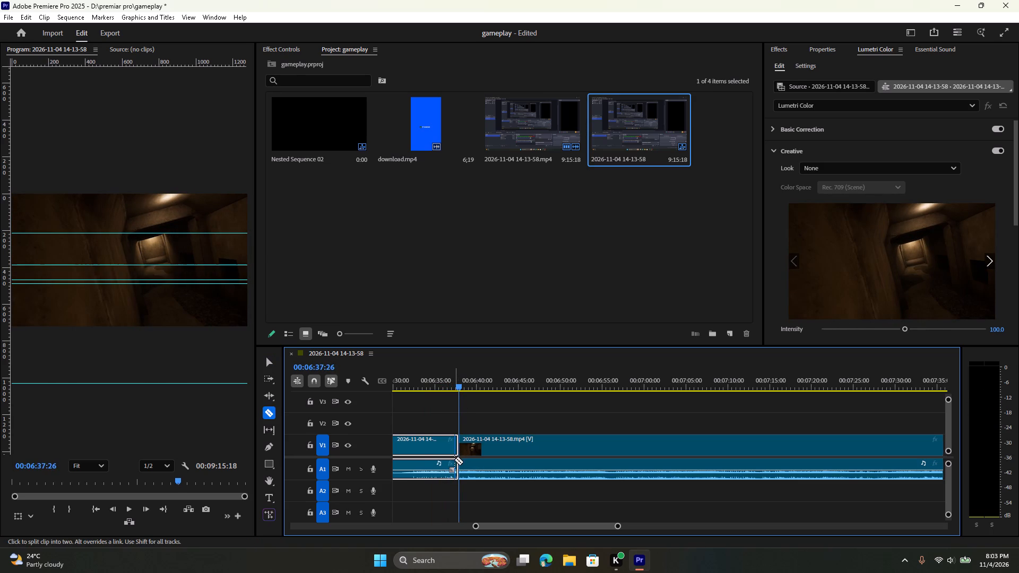
Delete the part of the recording before the cut and close the gap so the remainder starts at 00:00:00:00.
key(v)
click(428, 456)
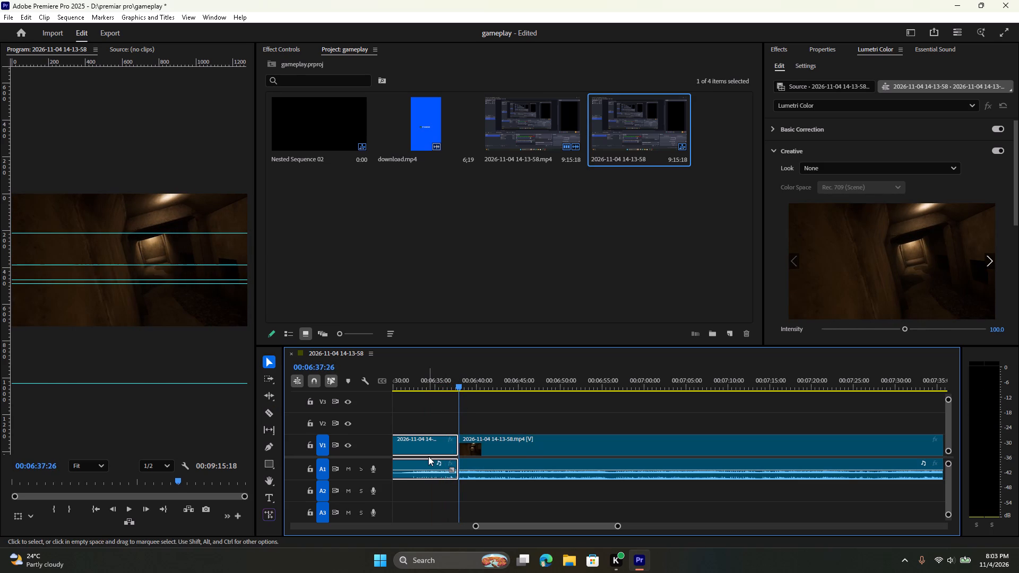
key(Delete)
right_click(428, 456)
click(441, 468)
right_click(422, 450)
click(427, 455)
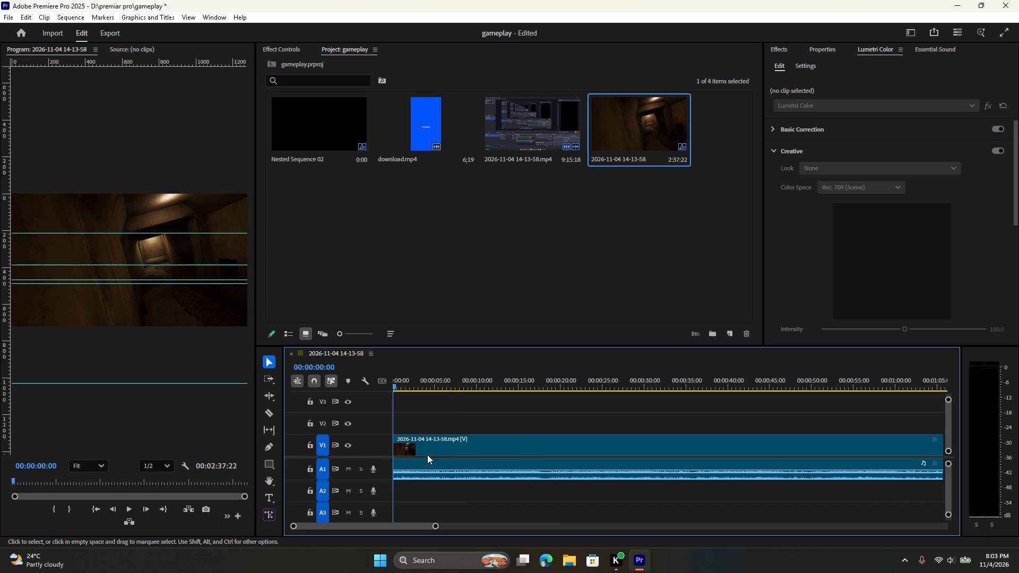
Import the SaveInta.com parking-garage music video, whose name starts with AQNBHIkq, from the Downloads folder.
double_click(494, 194)
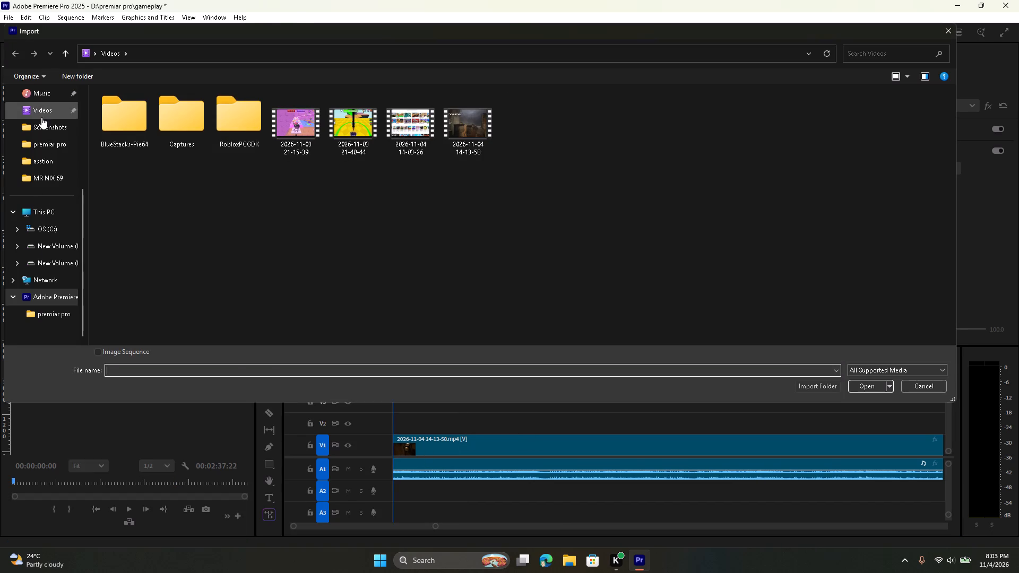
scroll(45, 145, up, 5)
click(55, 235)
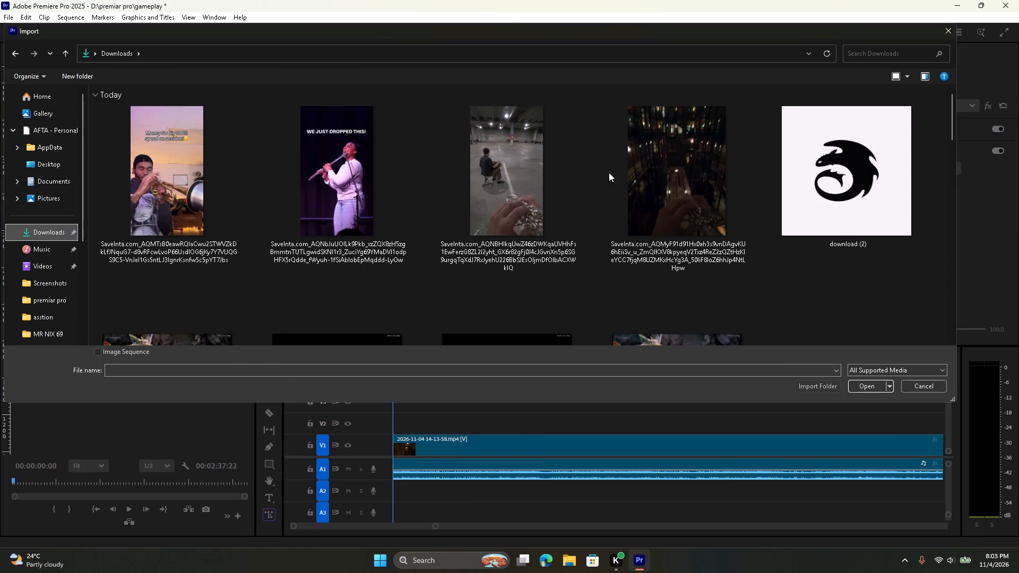
click(515, 170)
click(876, 389)
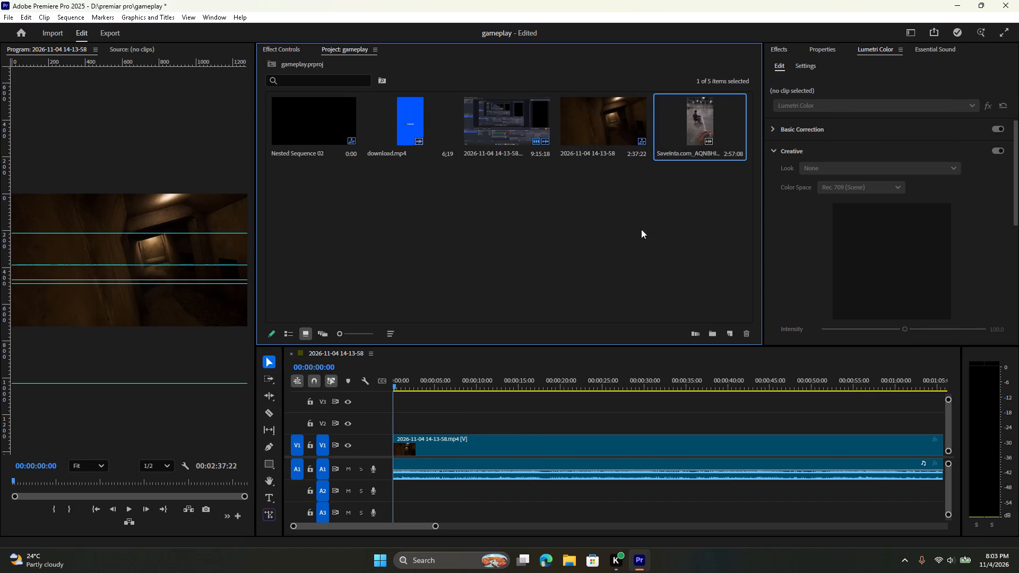
Add only the audio of the parking-garage video to track A2 from the start of the sequence.
drag(682, 146, 412, 446)
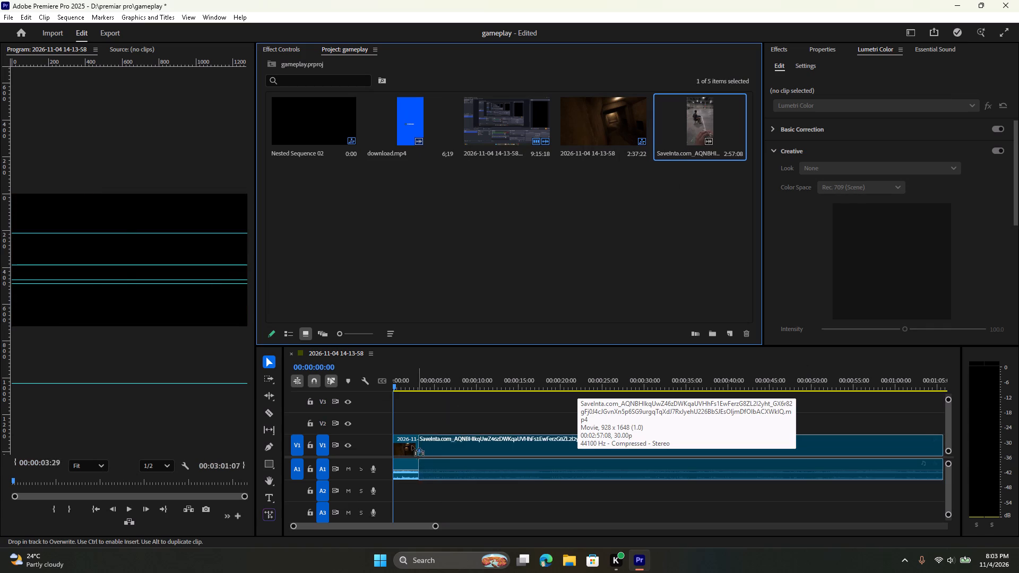
drag(412, 446, 706, 120)
double_click(704, 121)
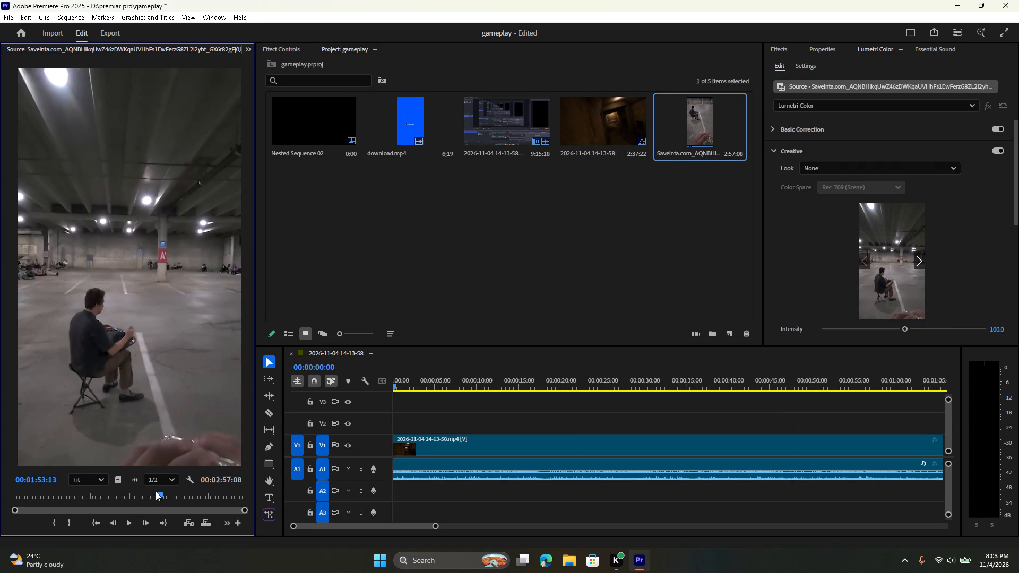
drag(131, 481, 146, 484)
drag(146, 484, 385, 494)
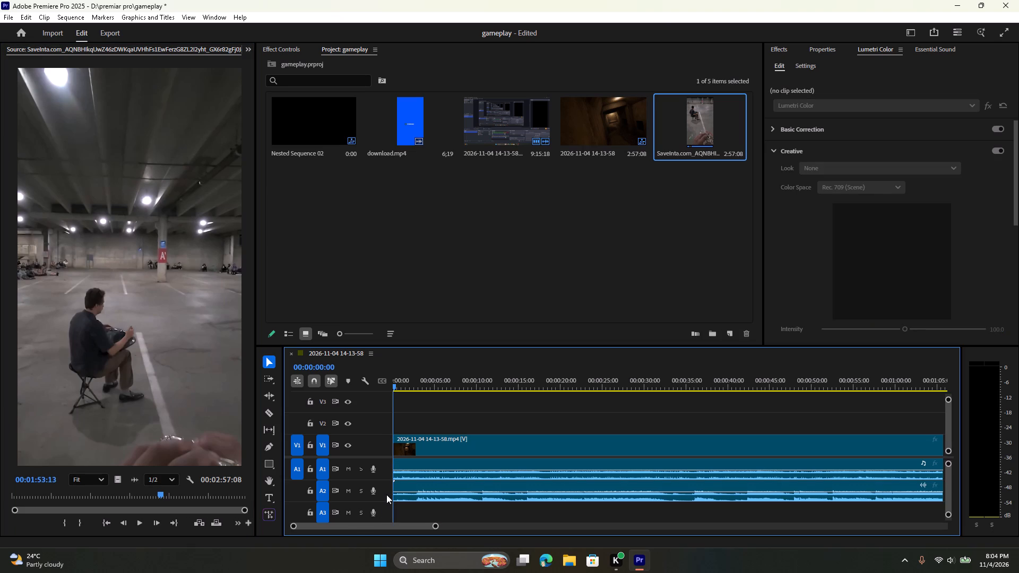
Play the gameplay with the music, split the recording at 00:01:29:10 and delete the part after the cut.
key(space)
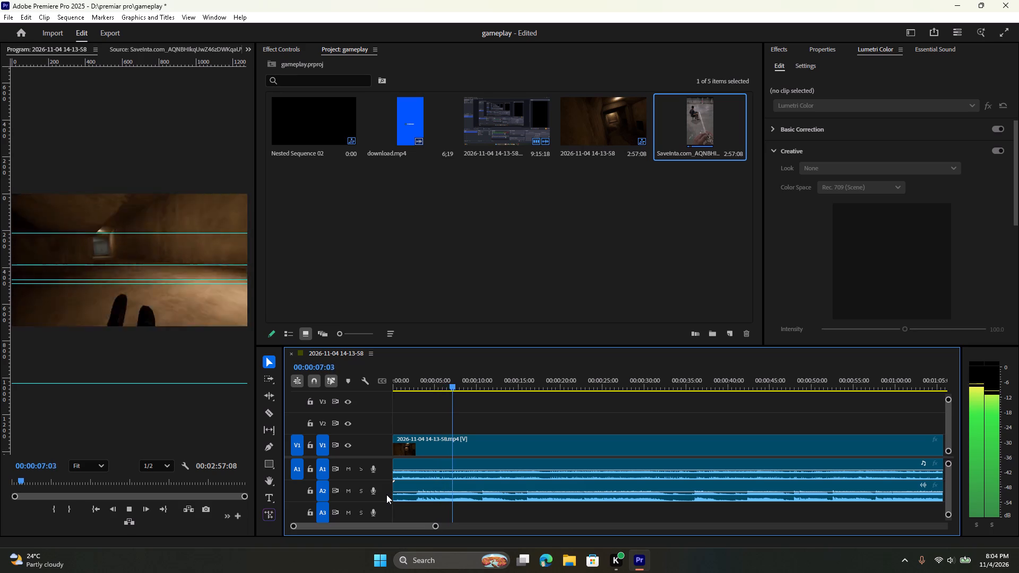
scroll(514, 477, down, 5)
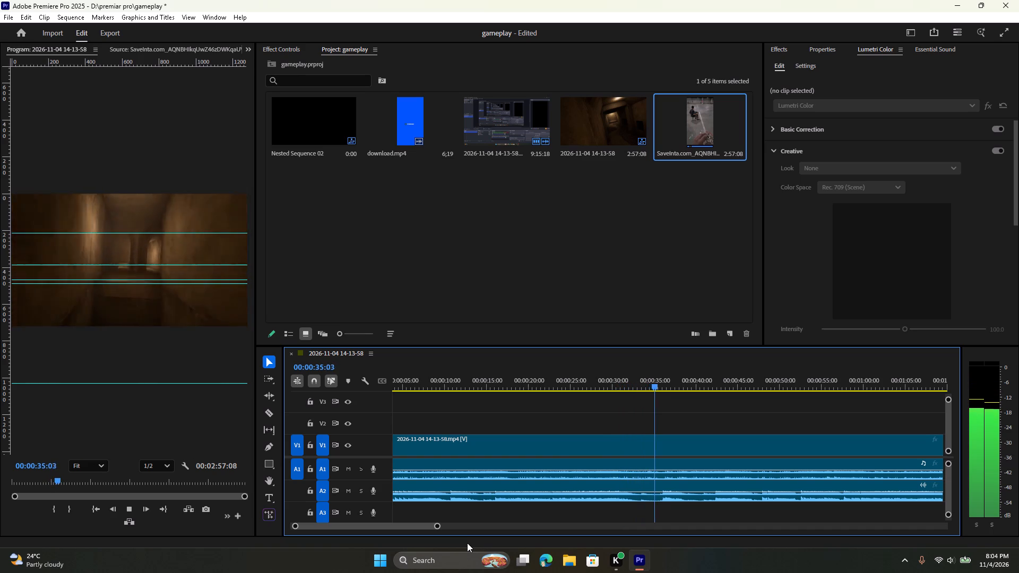
scroll(467, 543, down, 1)
scroll(528, 543, up, 1)
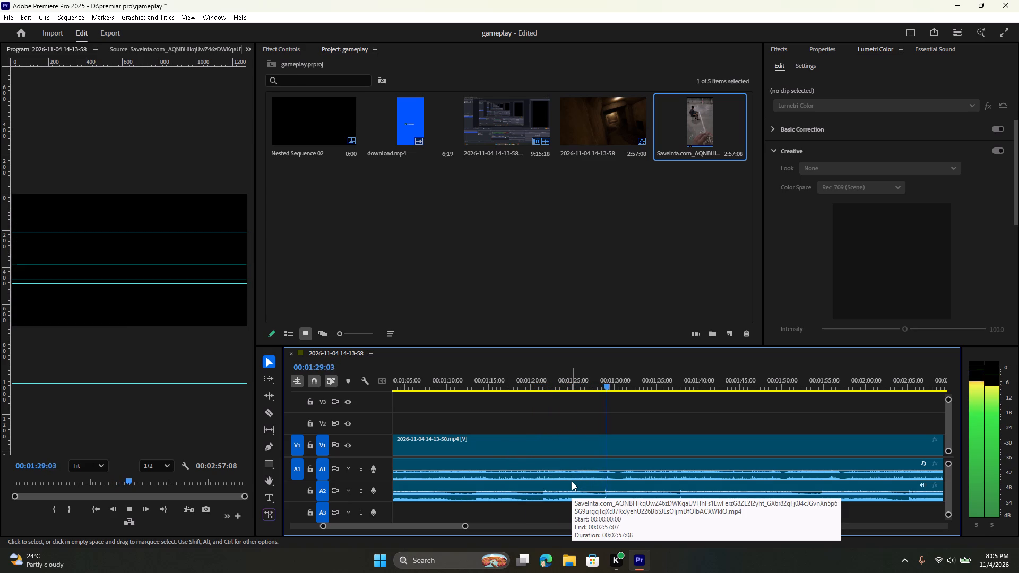
key(space)
key(c)
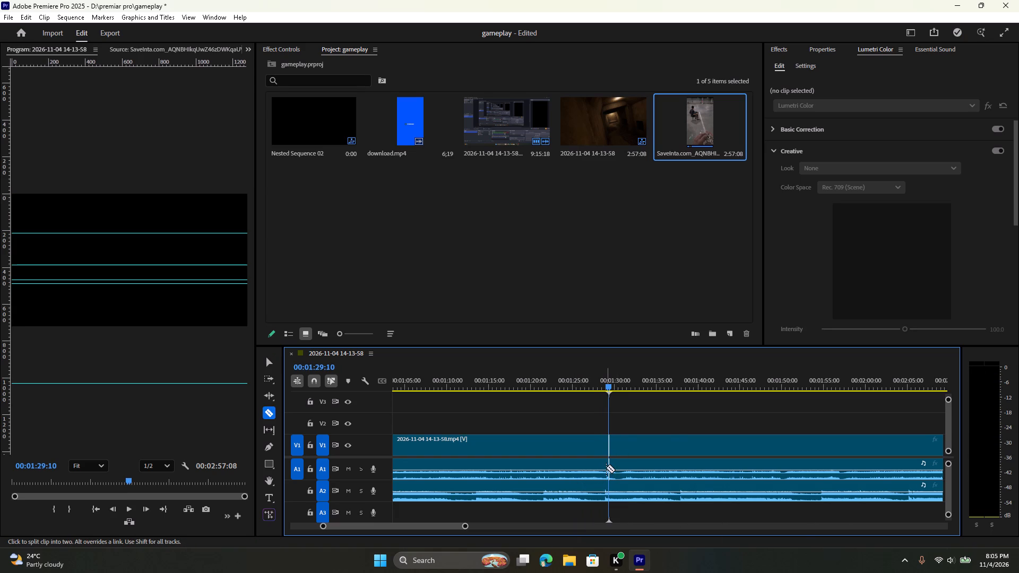
click(606, 467)
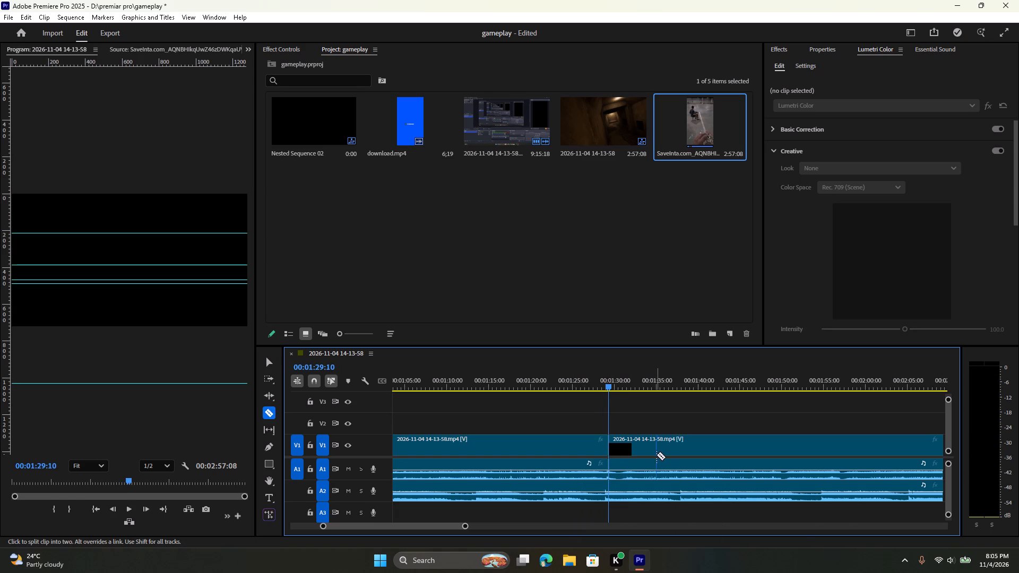
key(v)
click(657, 450)
key(Delete)
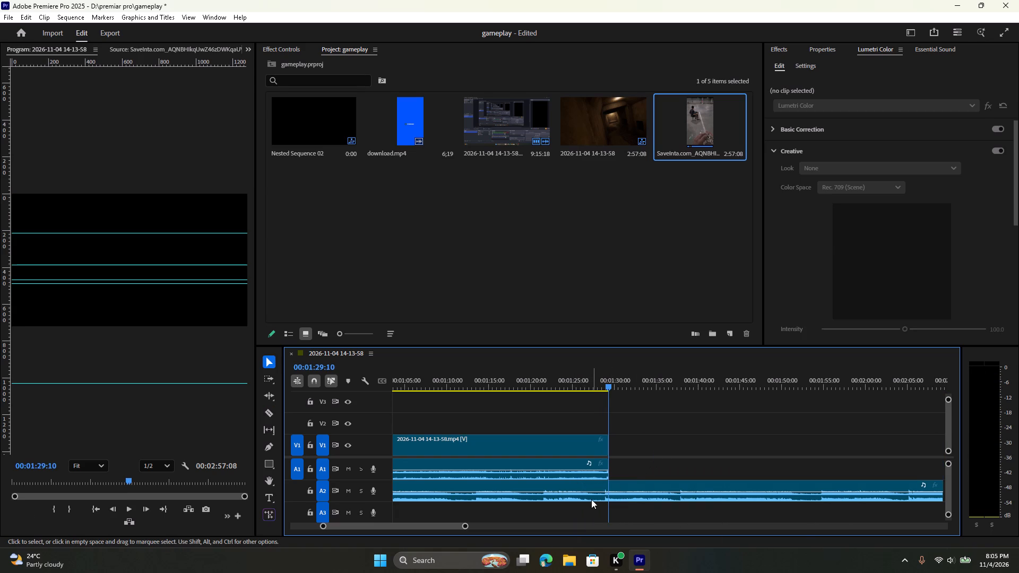
Cut the music on track A2 at 00:01:29:10 and delete everything after it to match the gameplay's end.
key(c)
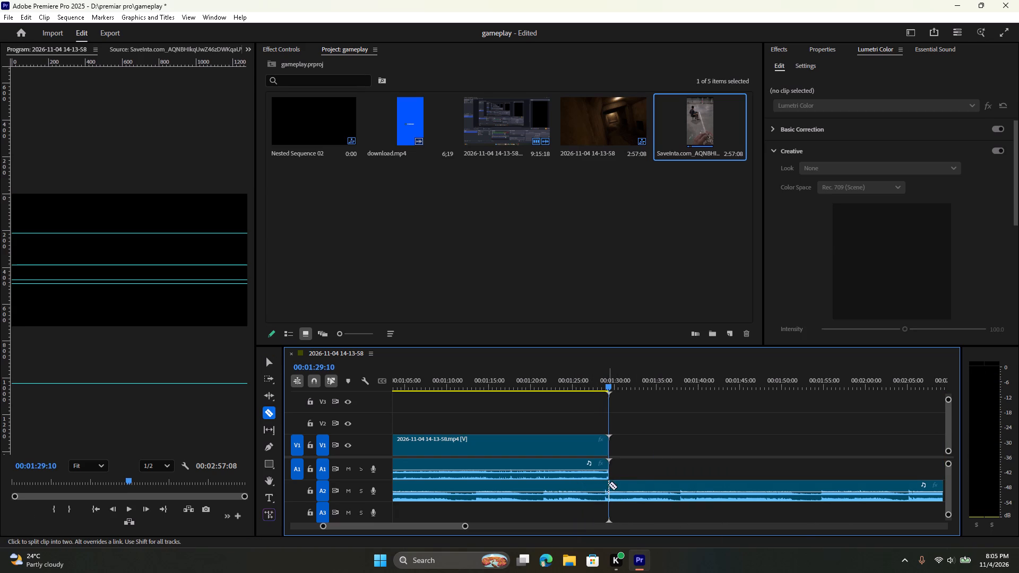
click(608, 484)
click(613, 492)
click(608, 492)
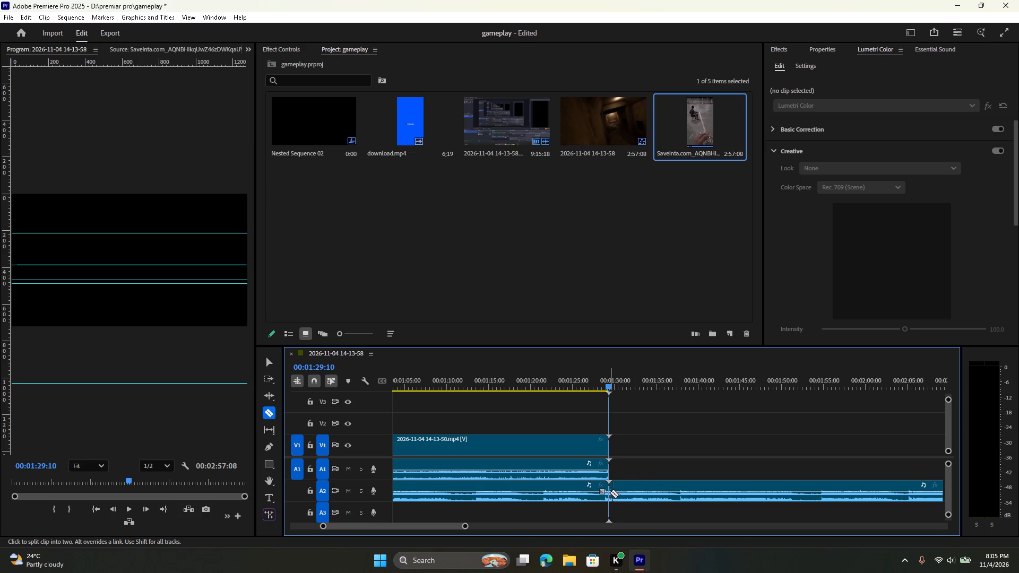
click(609, 492)
key(b)
click(644, 491)
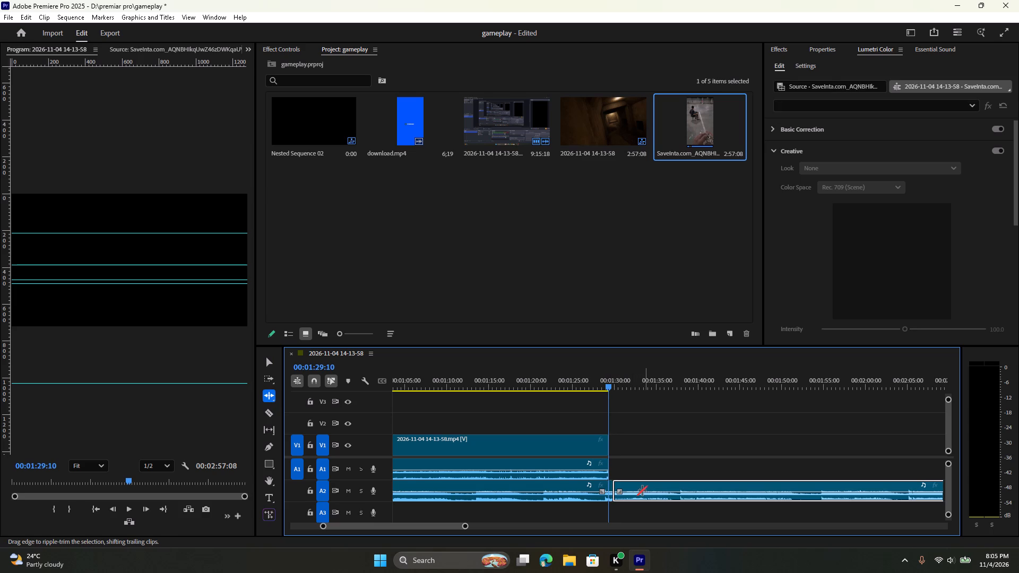
key(Delete)
drag(616, 489, 609, 489)
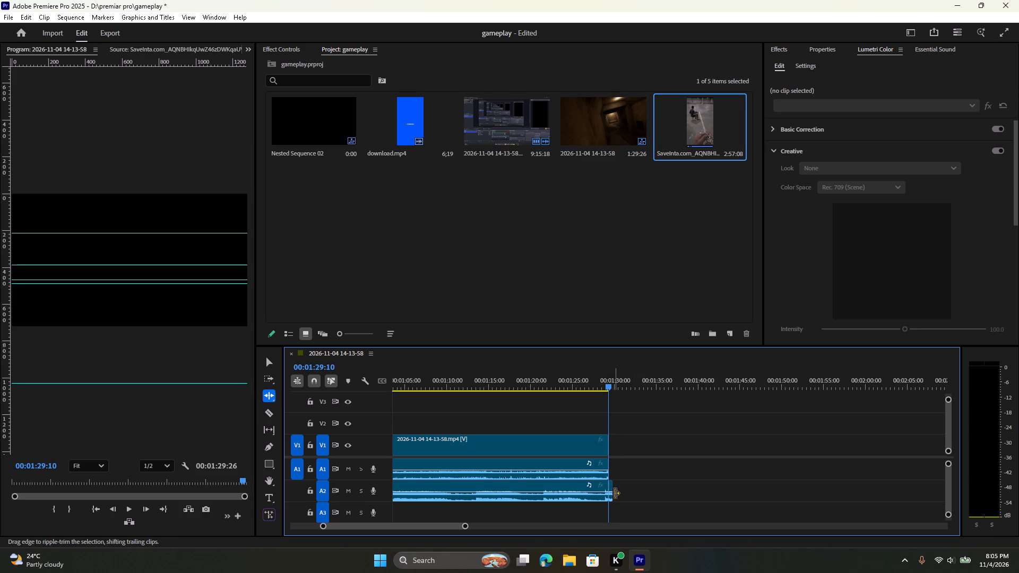
click(615, 493)
click(611, 498)
key(Delete)
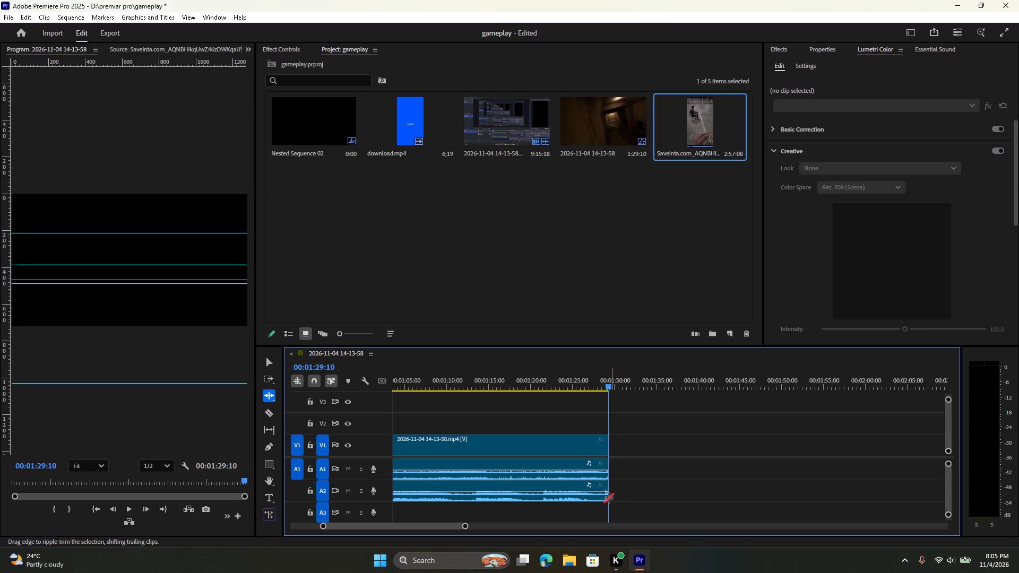
Set the sequence's Out point at 00:01:29:10.
key(o)
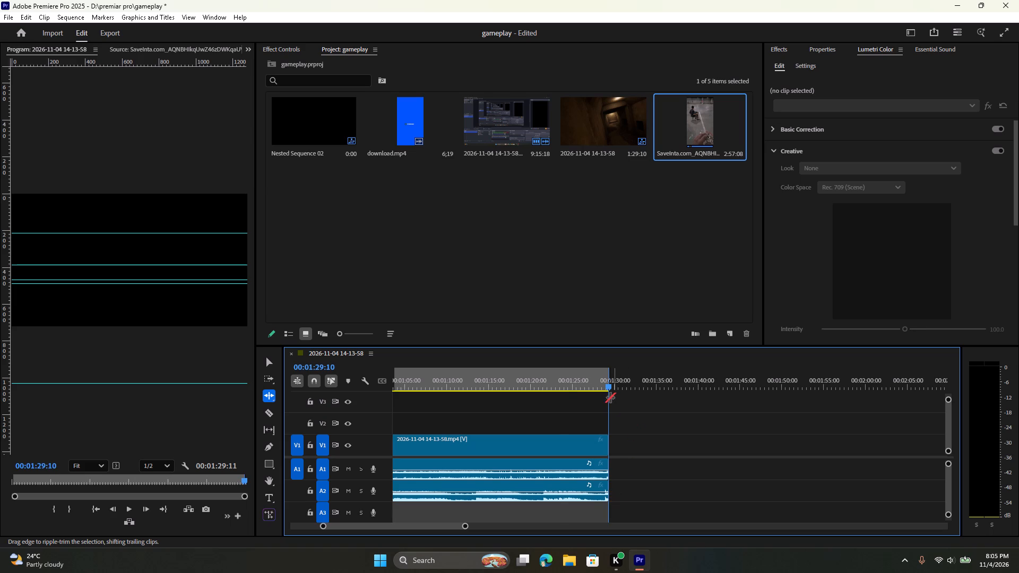
Apply the automatic Lumetri Basic Correction to the gameplay clip, using the frame at 00:01:24:17.
drag(607, 398, 569, 401)
scroll(532, 469, down, 6)
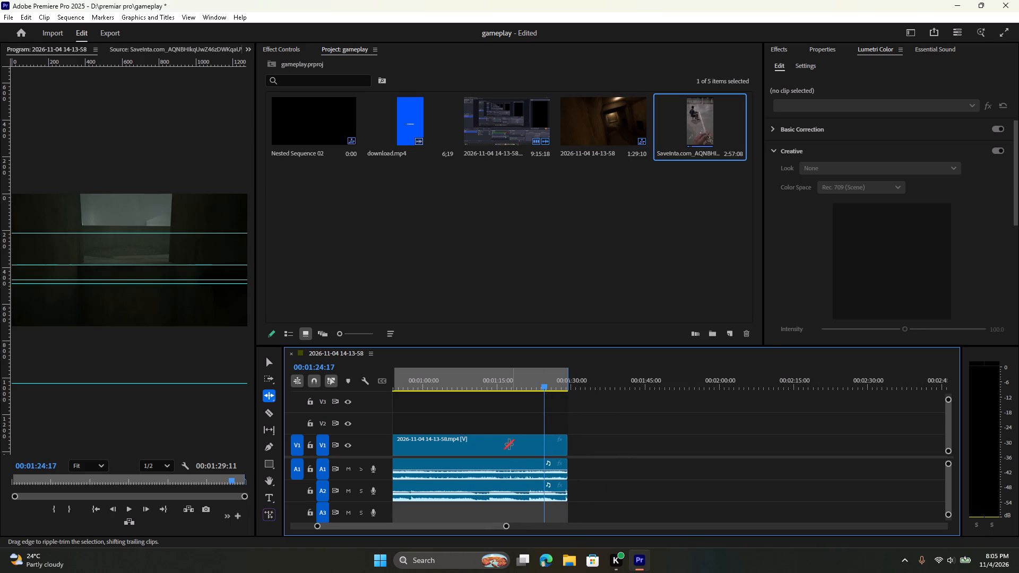
click(511, 444)
click(827, 48)
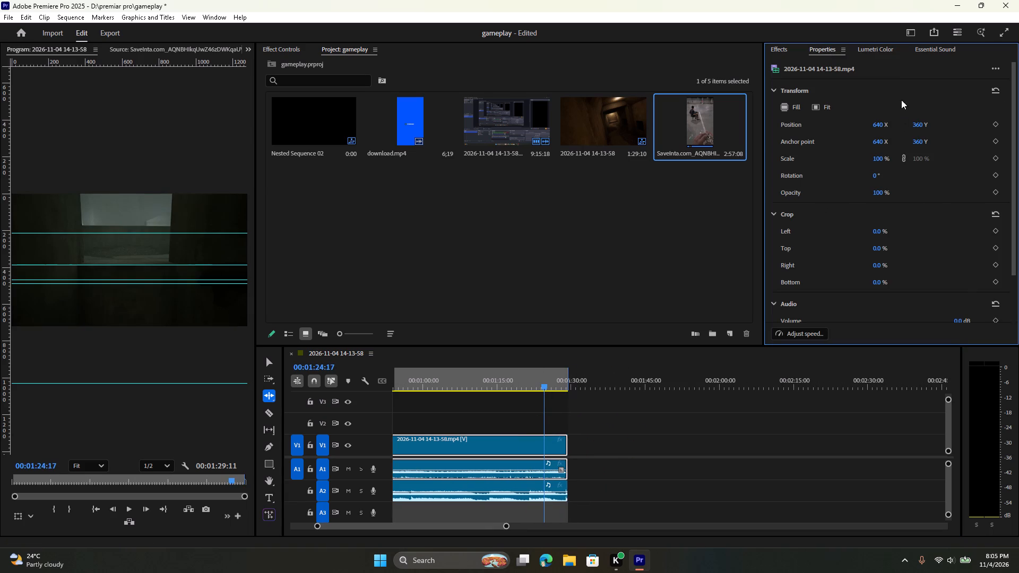
click(883, 49)
click(800, 125)
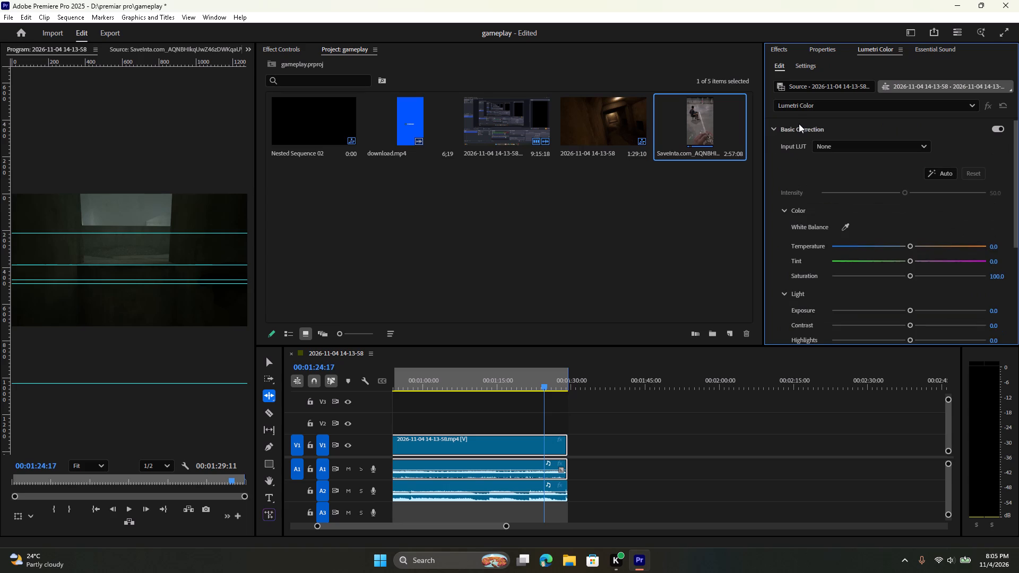
scroll(835, 135, up, 3)
click(936, 173)
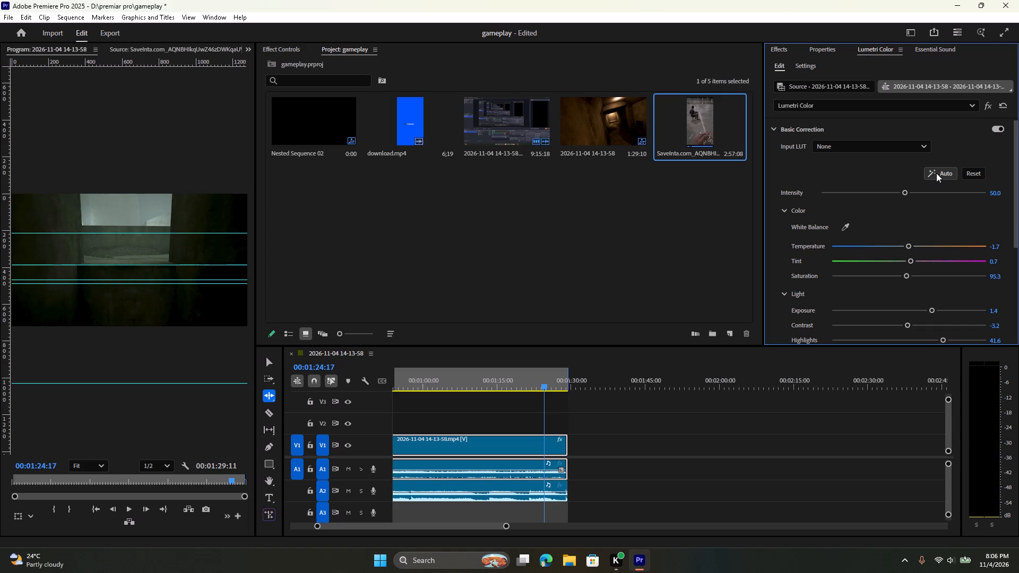
Set Sharpen to 5.5 in the gameplay clip's Lumetri Creative adjustments.
scroll(831, 215, down, 16)
click(774, 234)
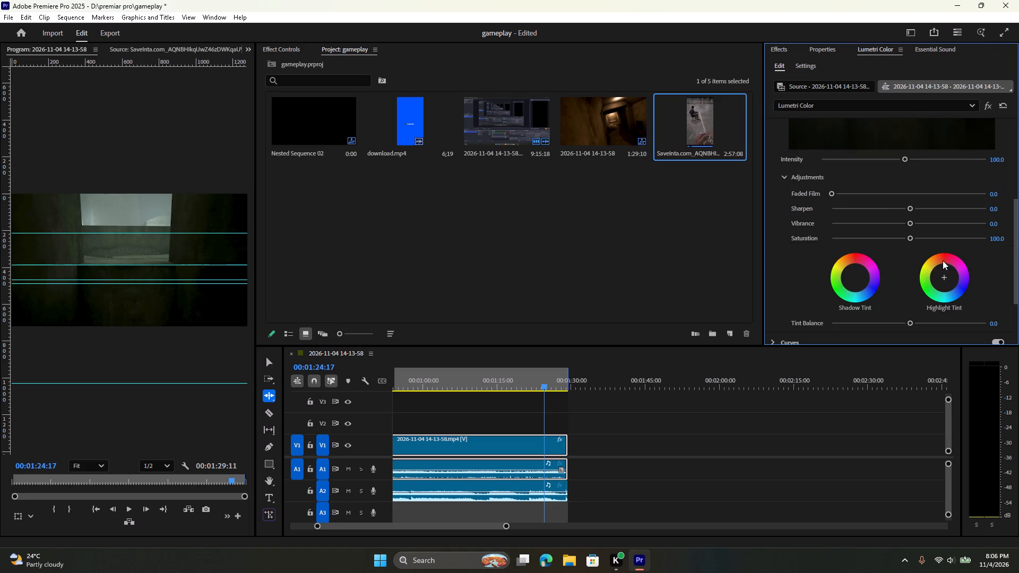
click(908, 211)
Play the sequence from its start to about 00:00:12:05 to check the corrected gameplay, and save the project.
key(Home)
key(space)
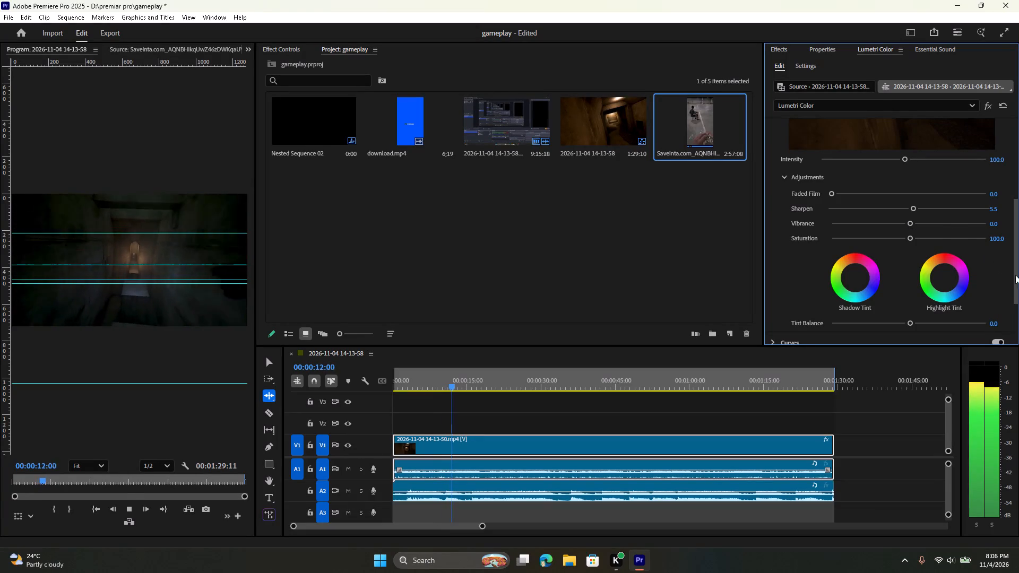
key(space)
key(ctrl+s)
key(ctrl+s)
key(ctrl+s)
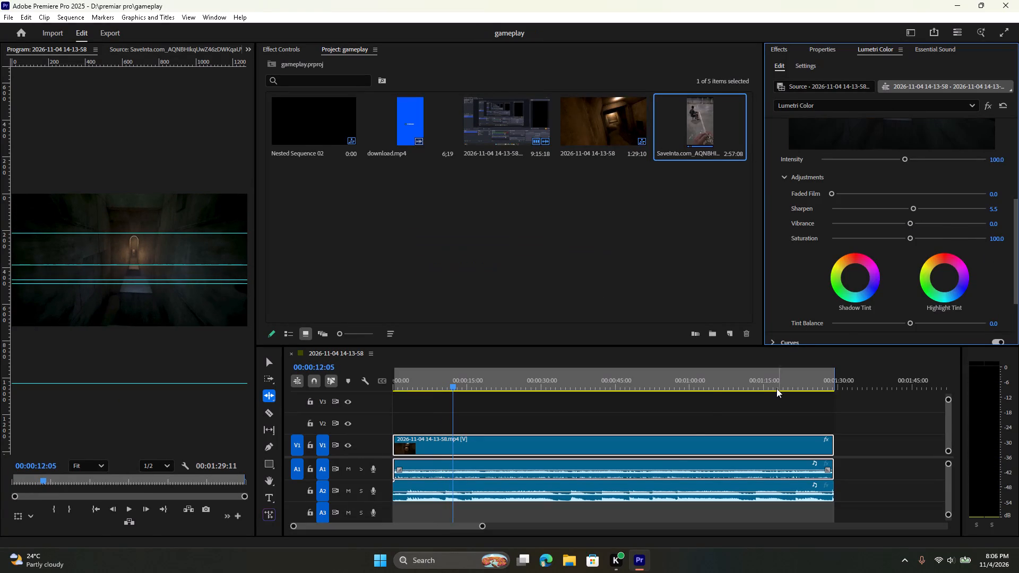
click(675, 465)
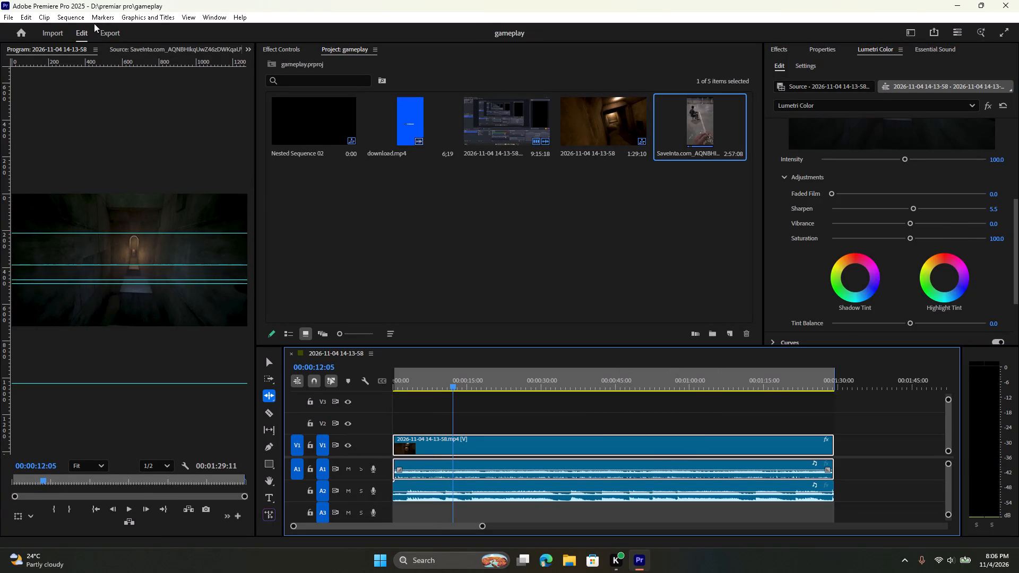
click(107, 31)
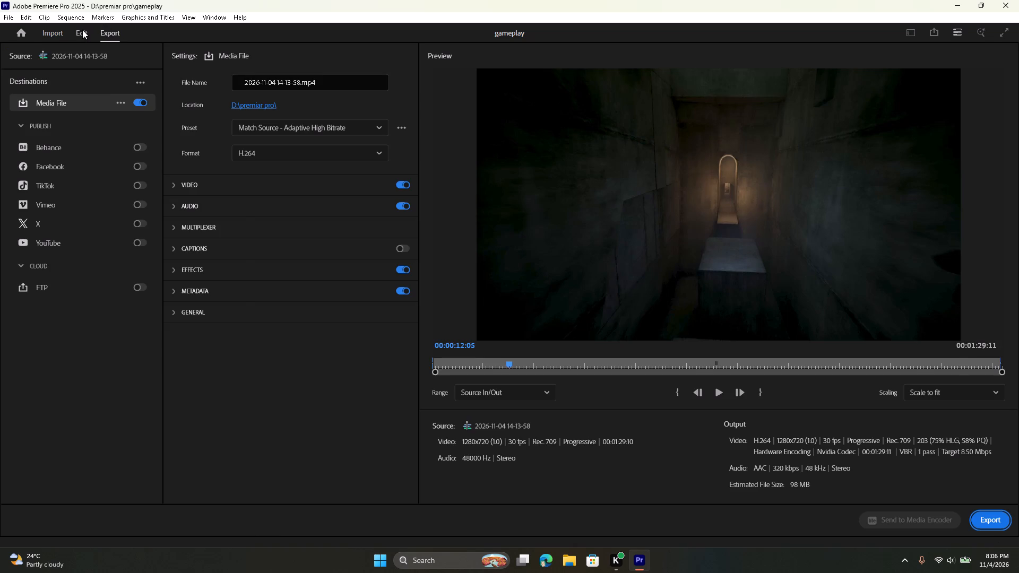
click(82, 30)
Place download.mp4 on track V3 at 00:00:12:05, then unlink and delete its audio on A3.
drag(401, 131, 464, 381)
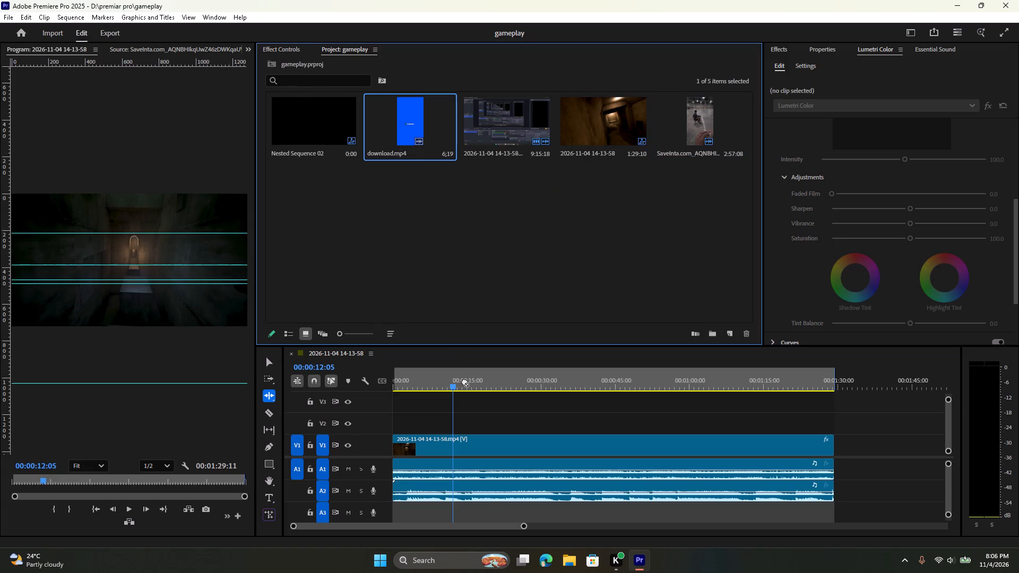
drag(464, 381, 454, 398)
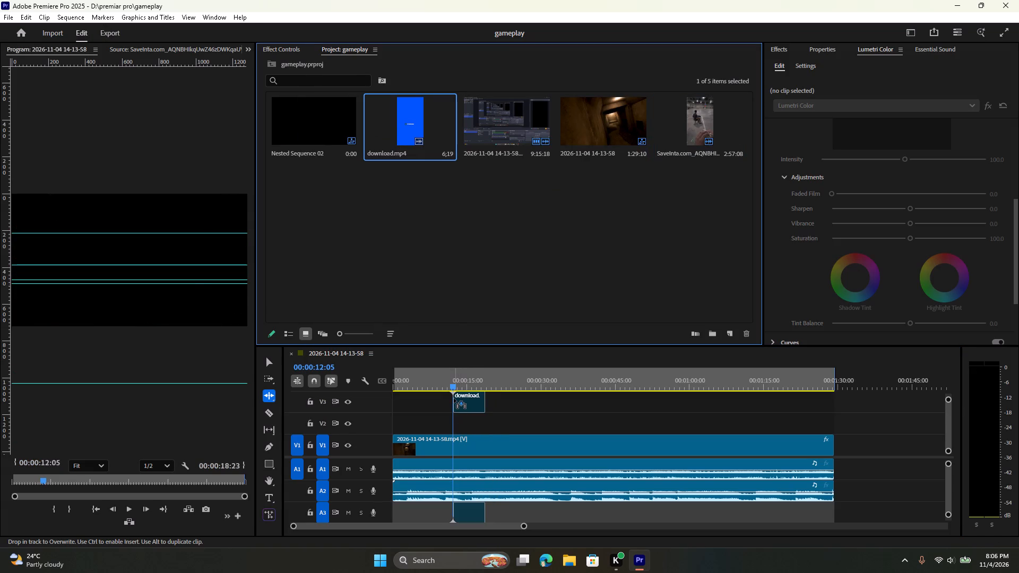
drag(454, 398, 453, 399)
click(459, 410)
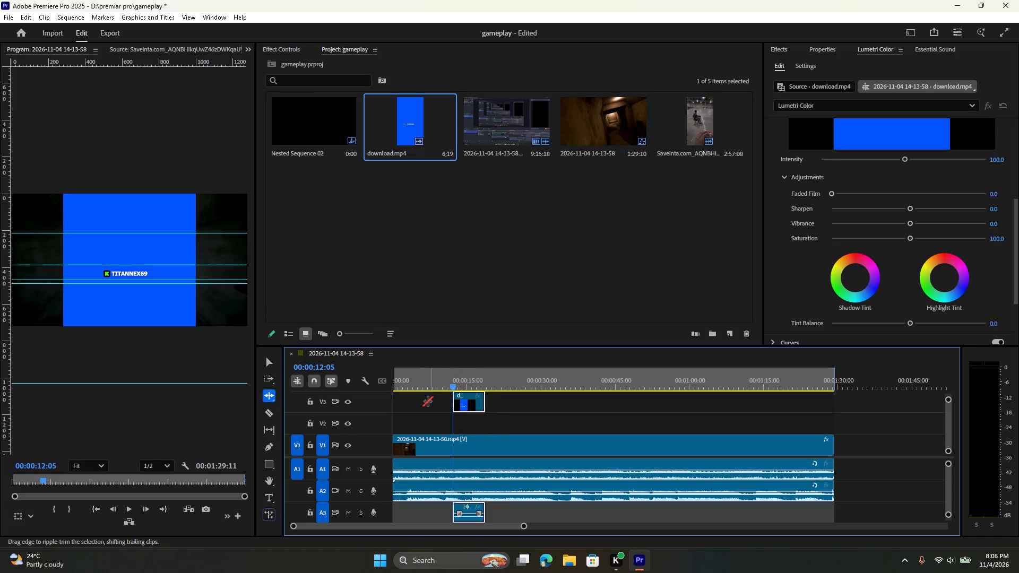
key(ctrl+l)
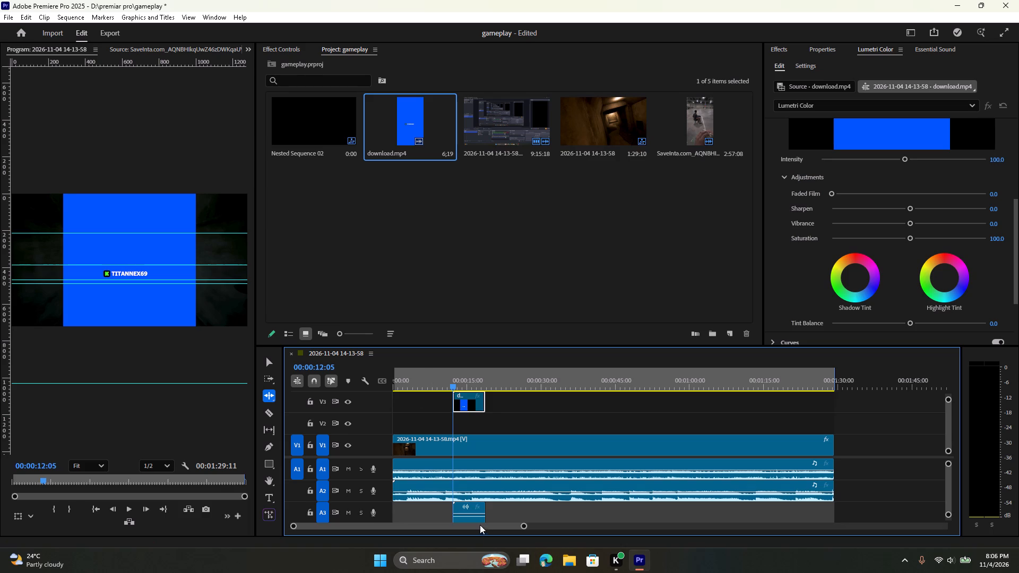
click(473, 510)
key(Delete)
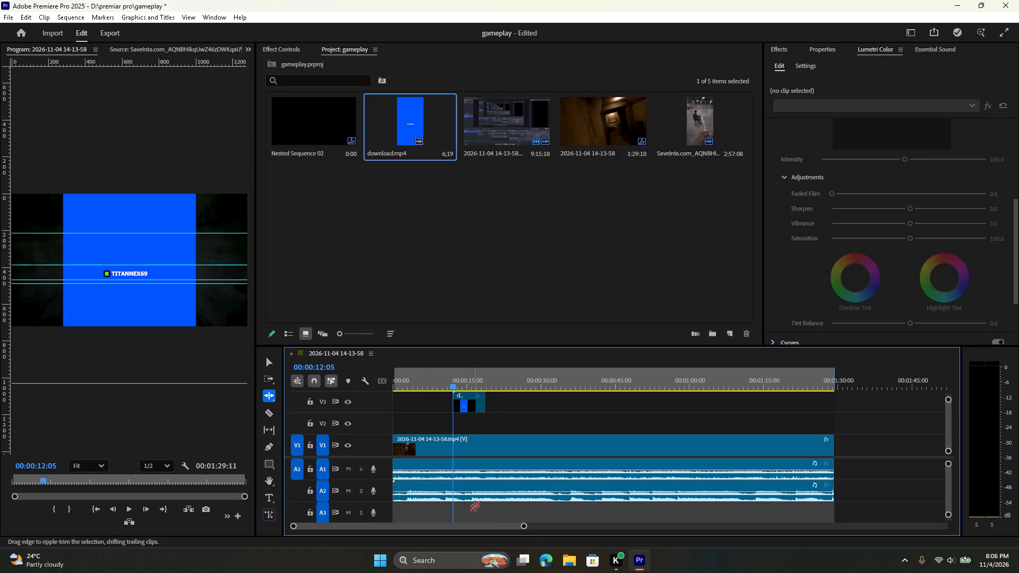
Move the download.mp4 overlay from track V3 to V2, keeping its start at 00:00:12:05, and play it over the gameplay.
alt+scroll(472, 419, up, 6)
key(v)
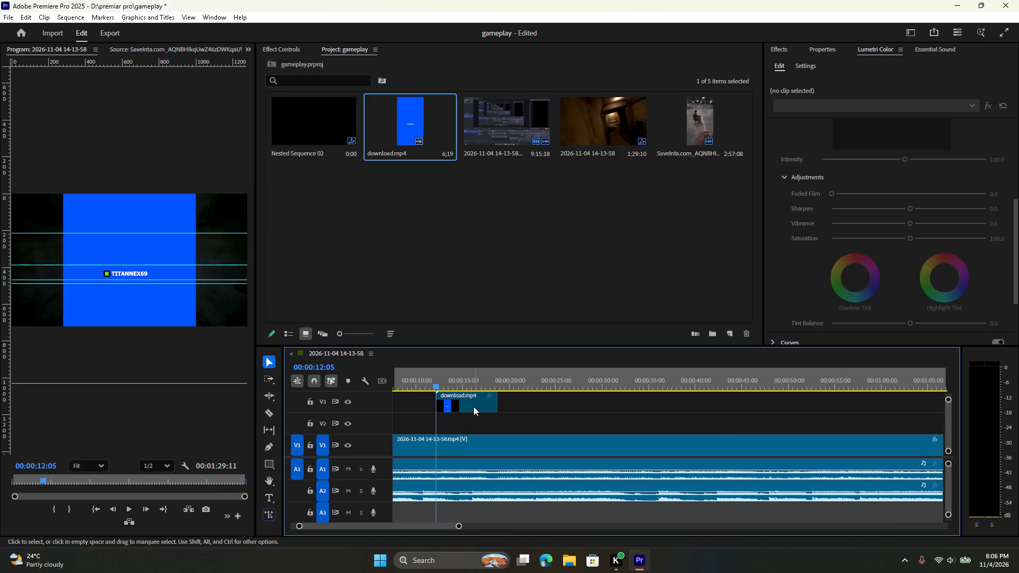
drag(473, 406, 472, 422)
alt+scroll(465, 422, down, 8)
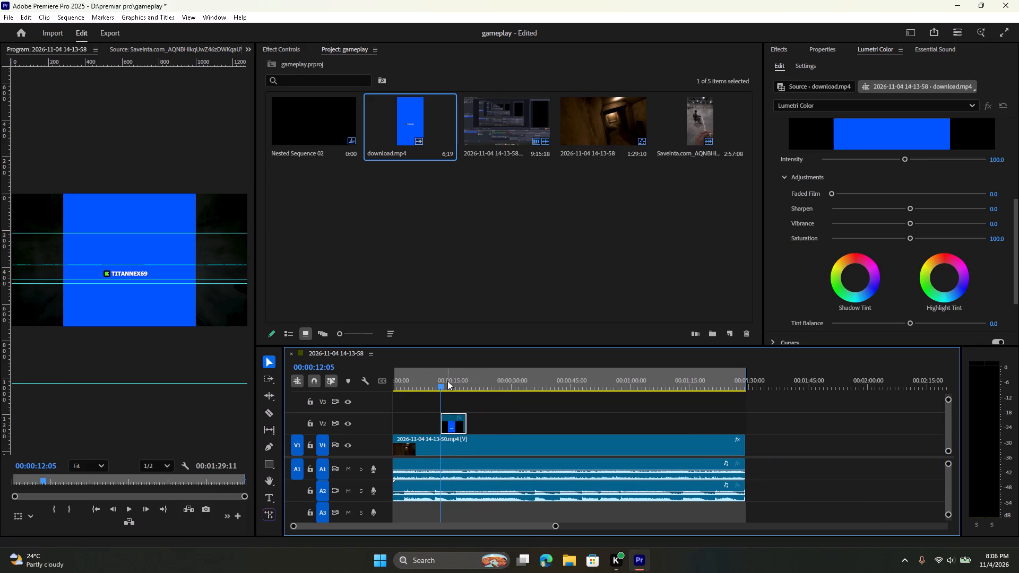
drag(446, 383, 445, 405)
key(space)
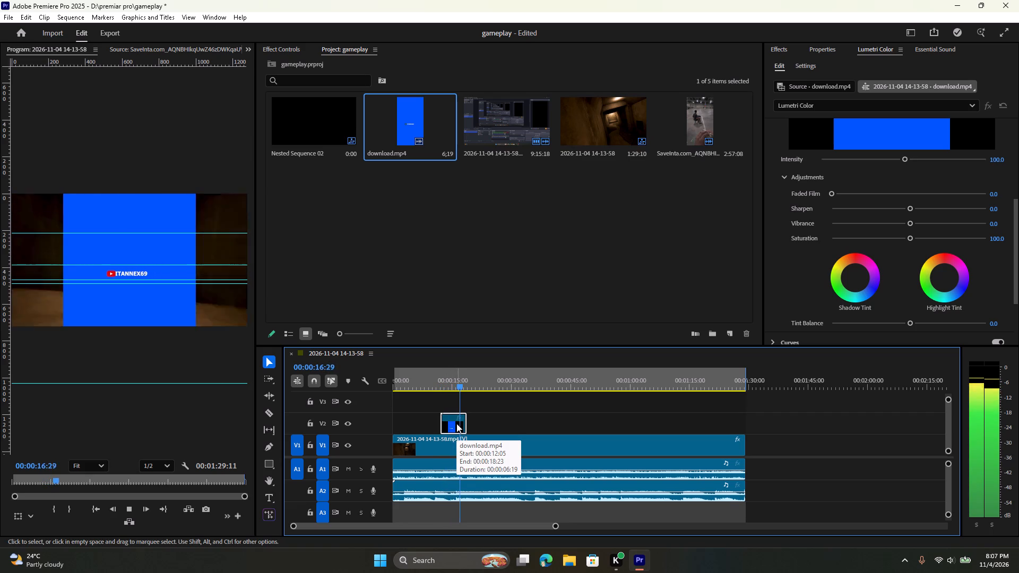
key(space)
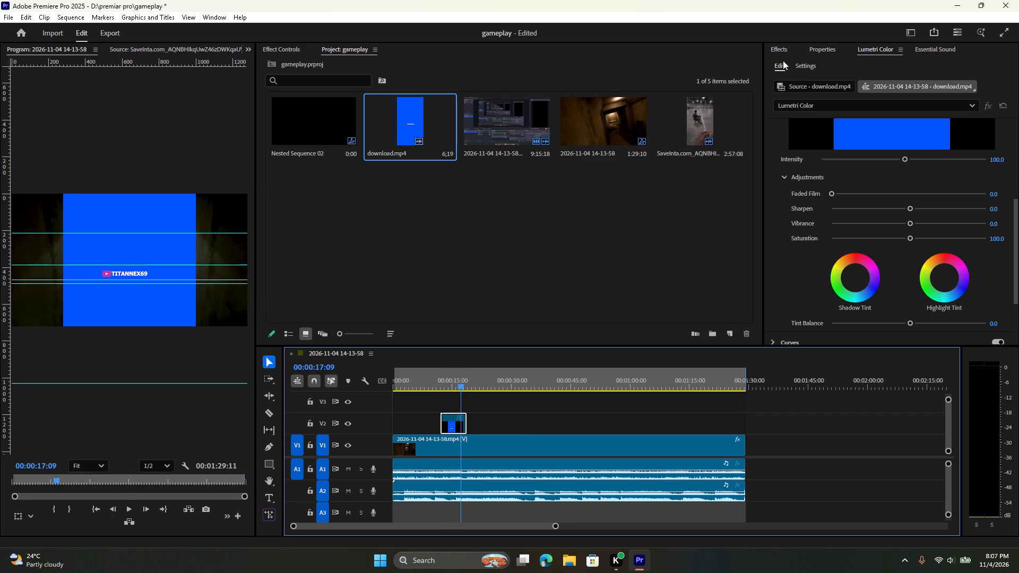
Find the Ultra Key effect and apply it to the download.mp4 clip on track V2.
click(781, 54)
click(815, 62)
click(811, 65)
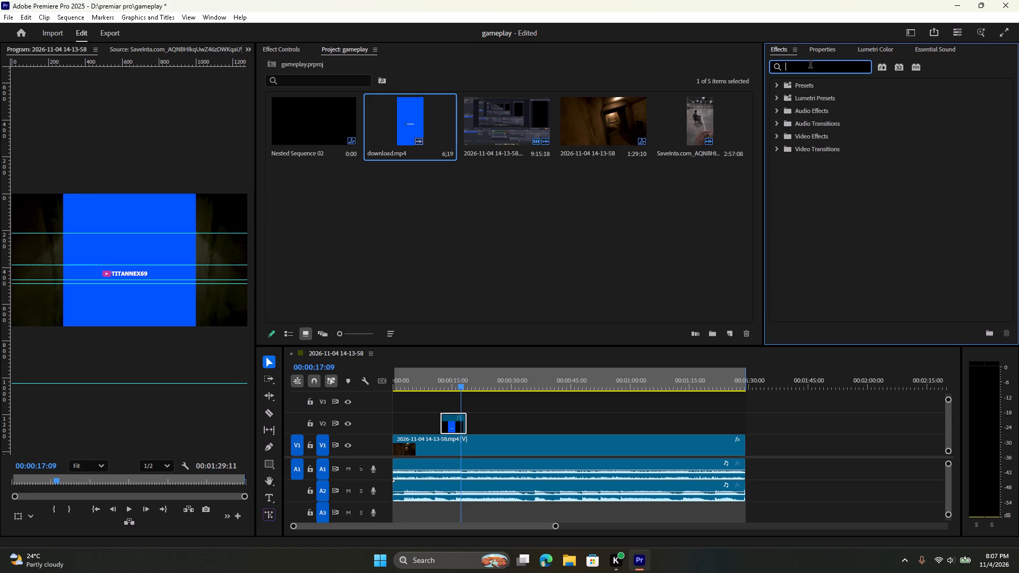
text(ultra)
drag(805, 160, 519, 386)
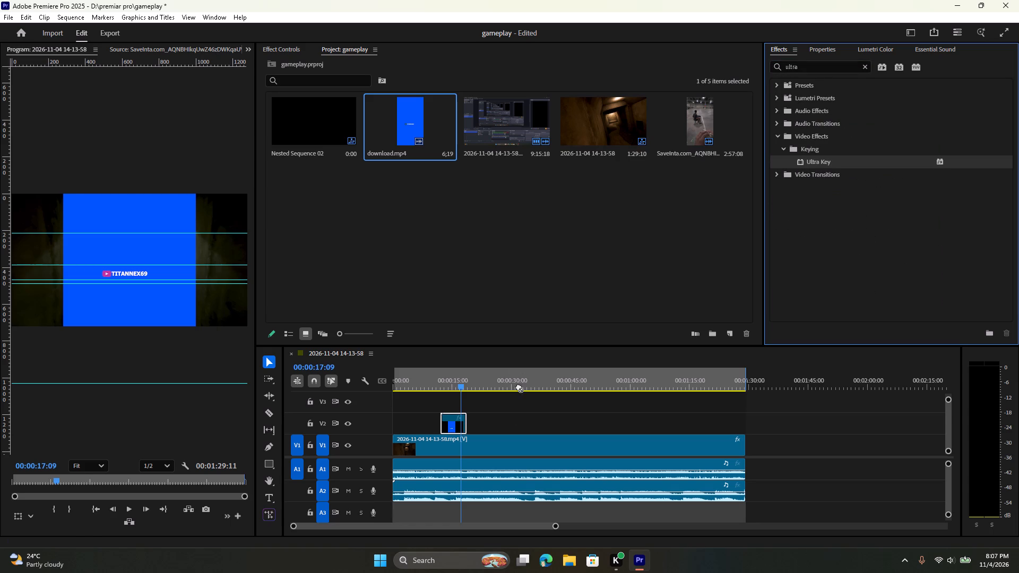
drag(519, 386, 449, 429)
Key out the overlay's blue background by sampling it as the Ultra Key colour at 00:00:15:09.
drag(459, 390, 452, 390)
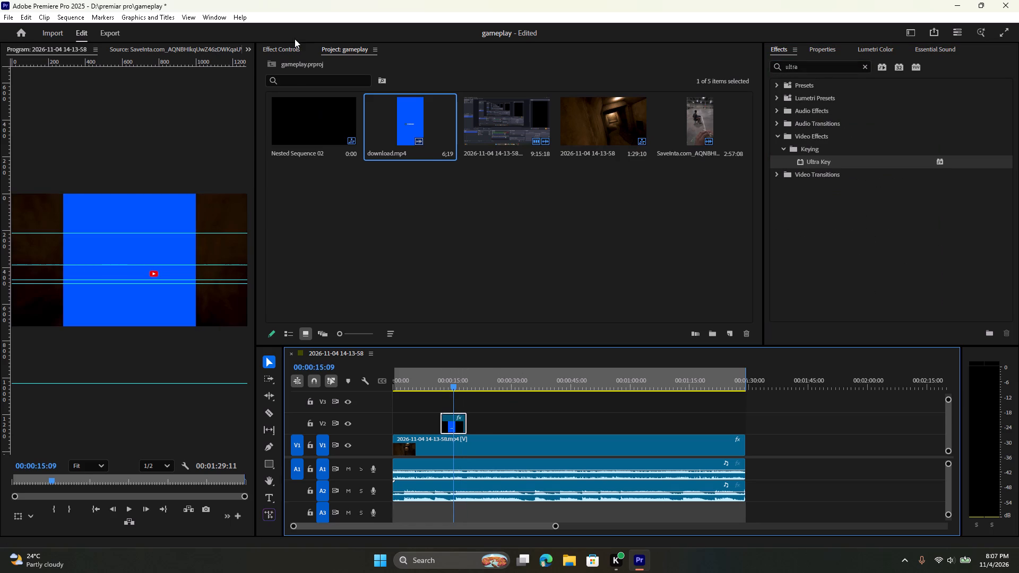
click(292, 47)
scroll(350, 230, down, 8)
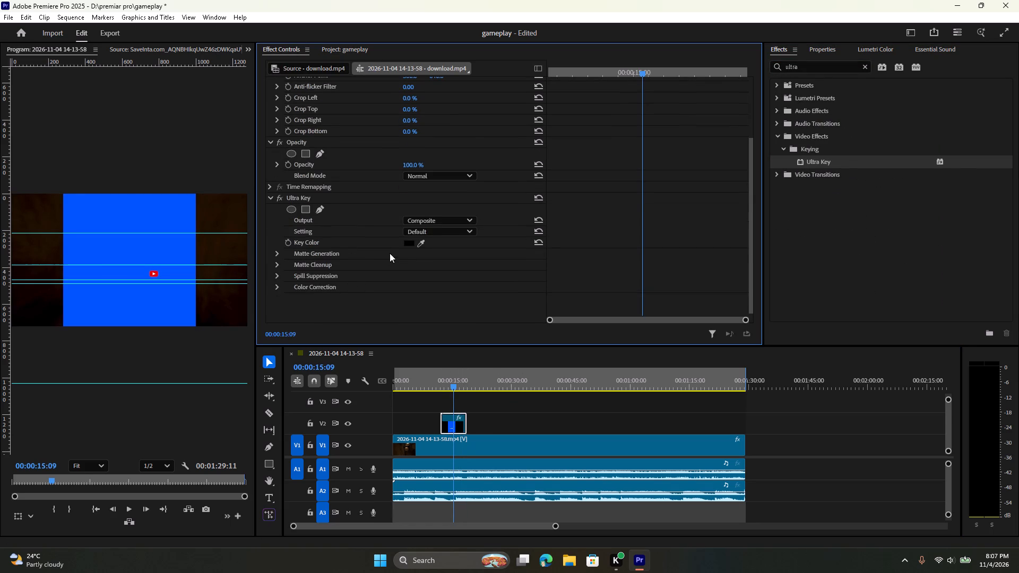
click(419, 242)
click(165, 222)
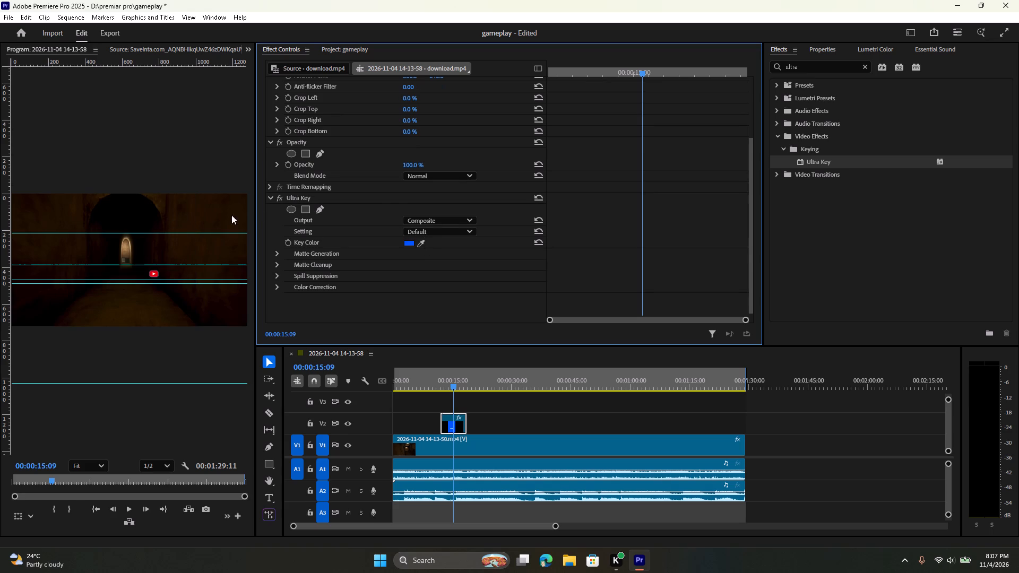
Lower the TITANNEX69 overlay in the frame by setting its vertical Position to 580, checking the placement at 00:00:12:18.
scroll(414, 127, up, 15)
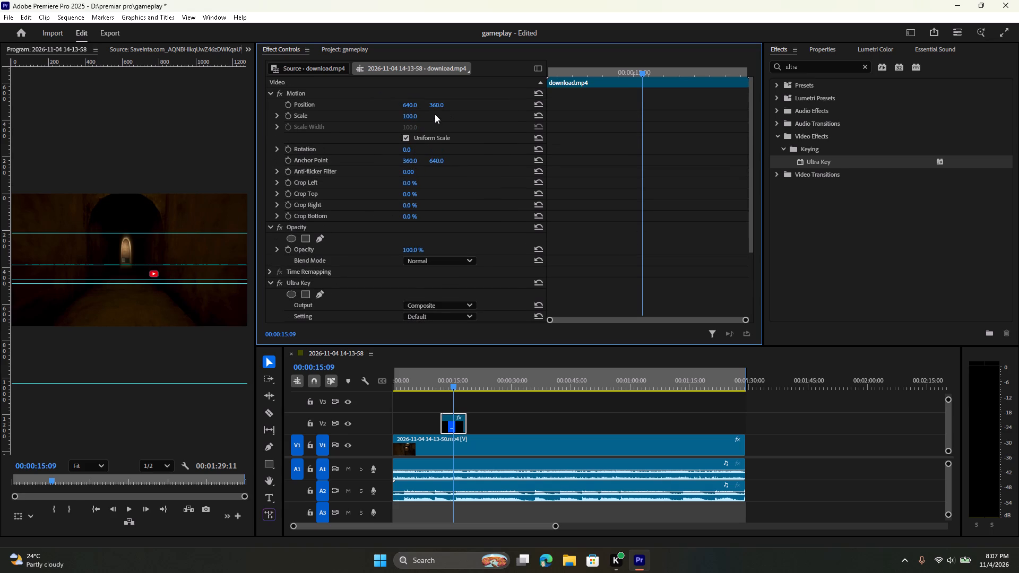
drag(446, 103, 582, 152)
scroll(130, 172, down, 5)
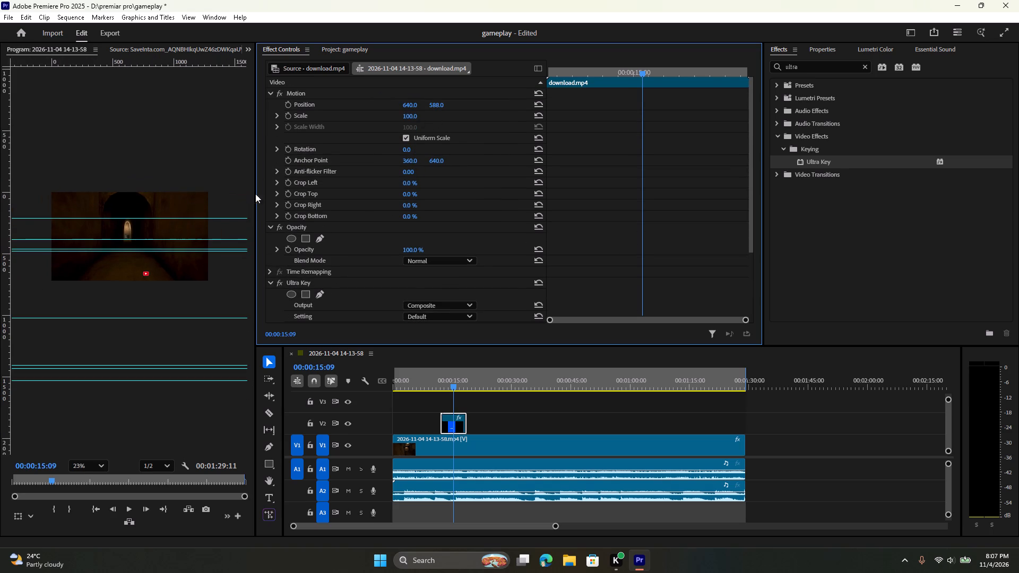
drag(414, 109, 385, 108)
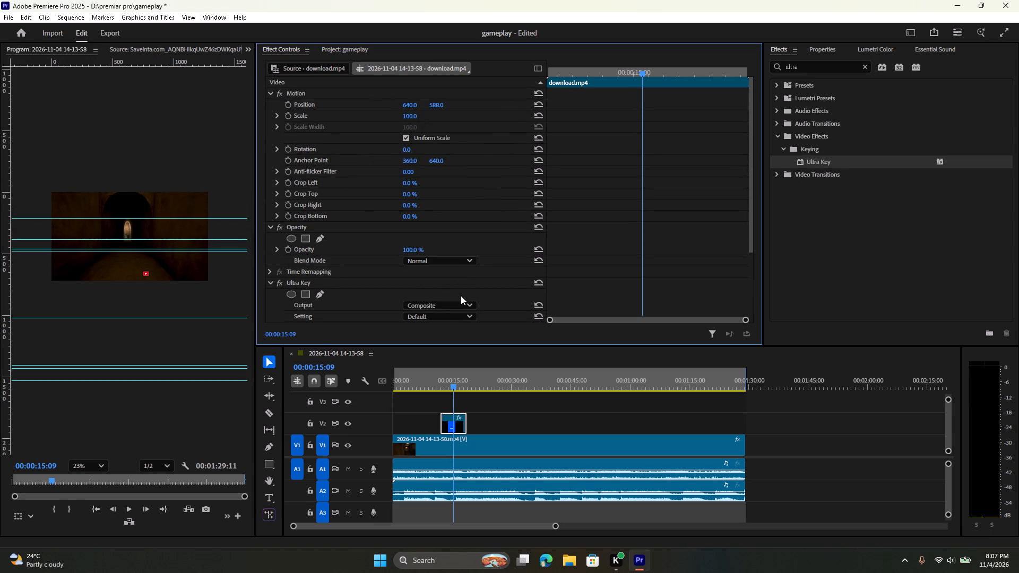
key(space)
key(space)
drag(475, 383, 446, 380)
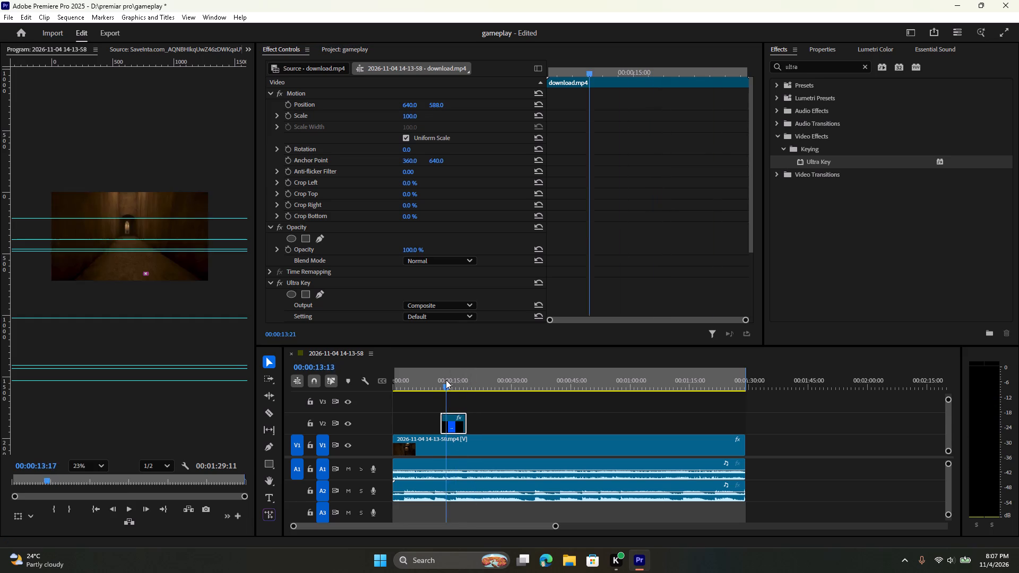
drag(446, 380, 444, 379)
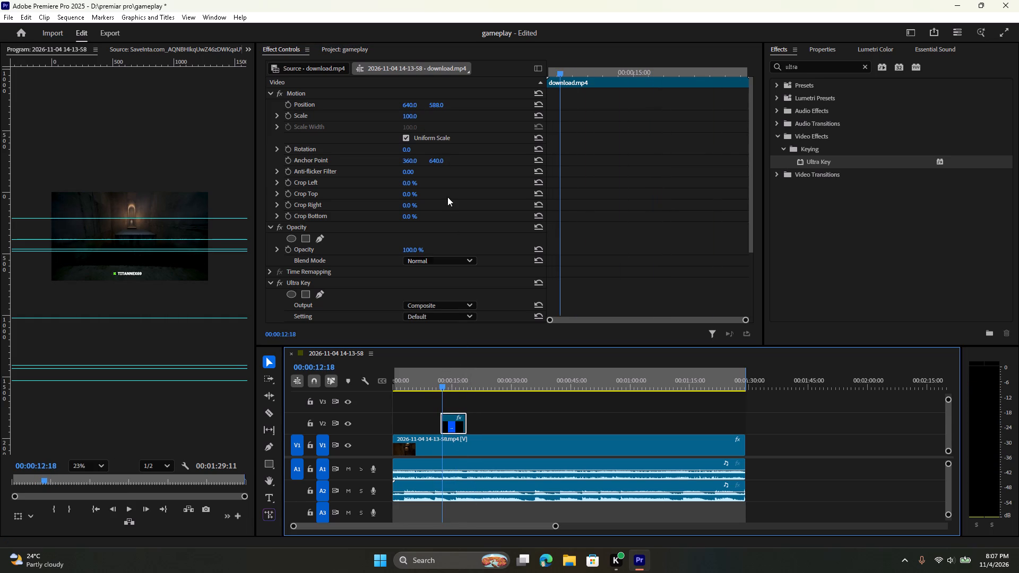
drag(430, 102, 429, 102)
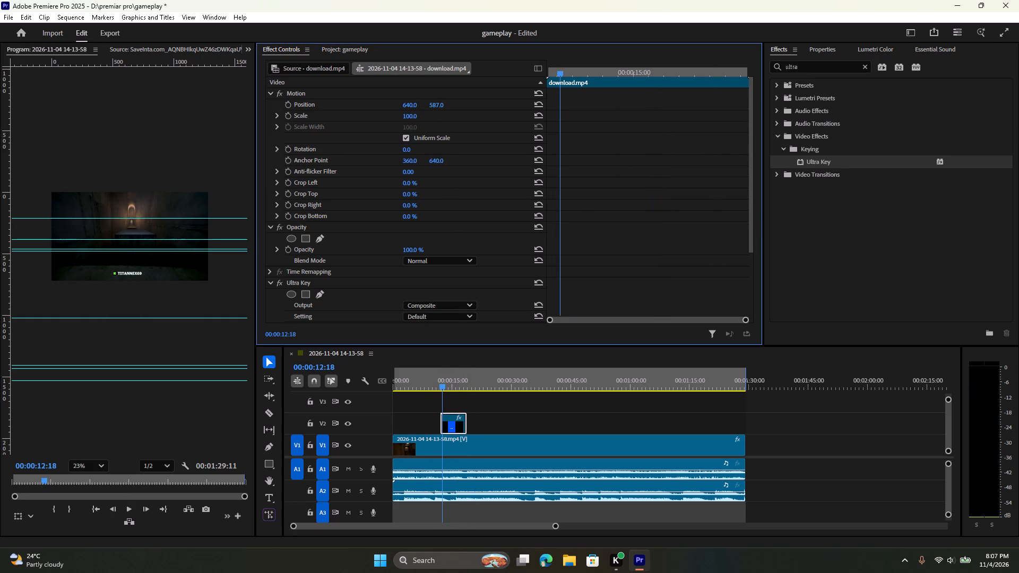
drag(429, 102, 425, 102)
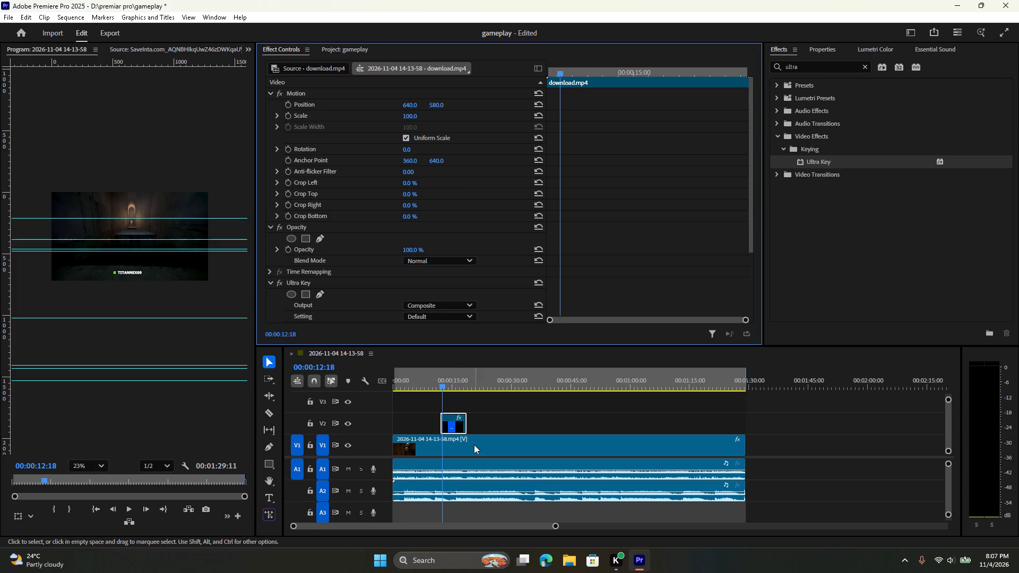
Duplicate the keyed download.mp4 overlay twice on track V2, starting at about 00:00:42 and 00:01:14.
alt+drag(454, 426, 574, 423)
alt+drag(574, 427, 698, 426)
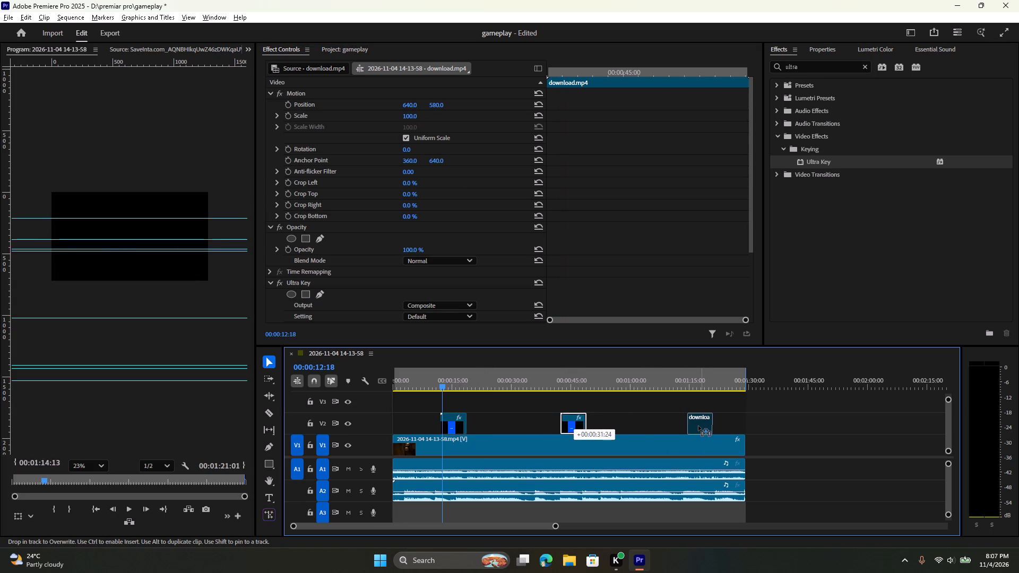
alt+drag(698, 426, 698, 426)
Play the sequence past the second overlay, to about 00:00:50:03, and save the project.
key(space)
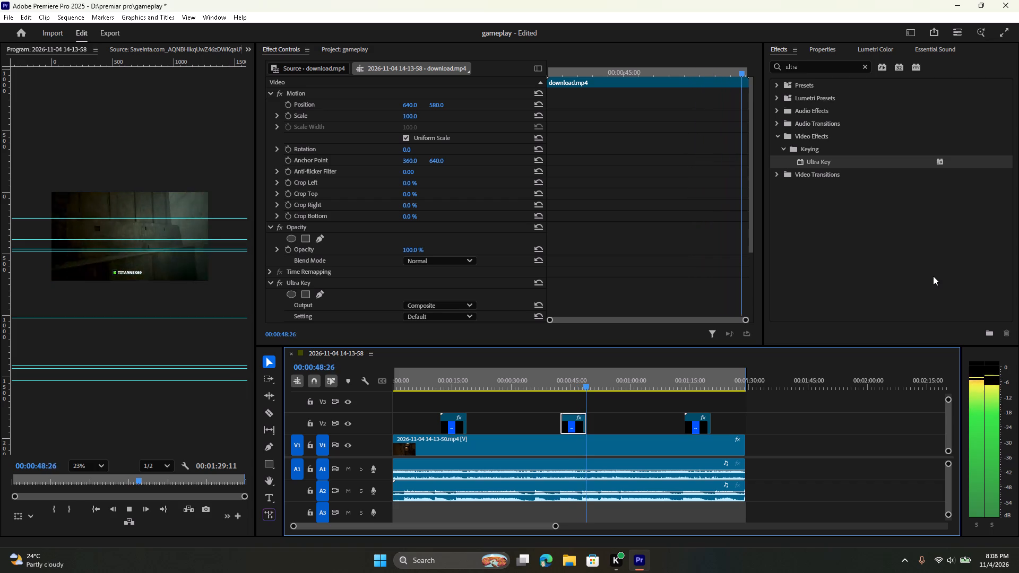
key(space)
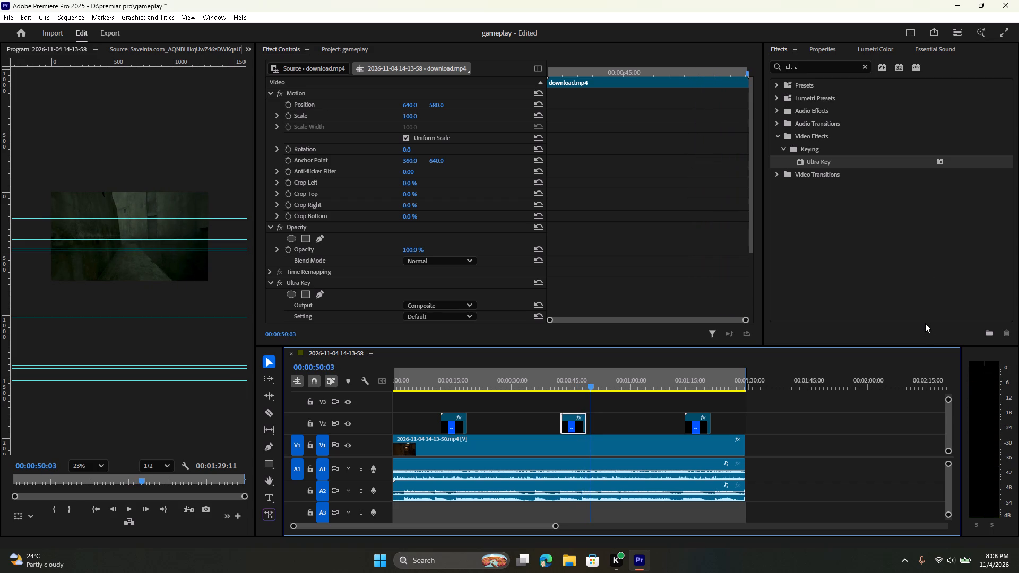
key(ctrl+s)
key(ctrl+s)
key(ctrl+s)
Export the sequence as an H.264 video with the file name "v1 gmaeplay".
click(104, 32)
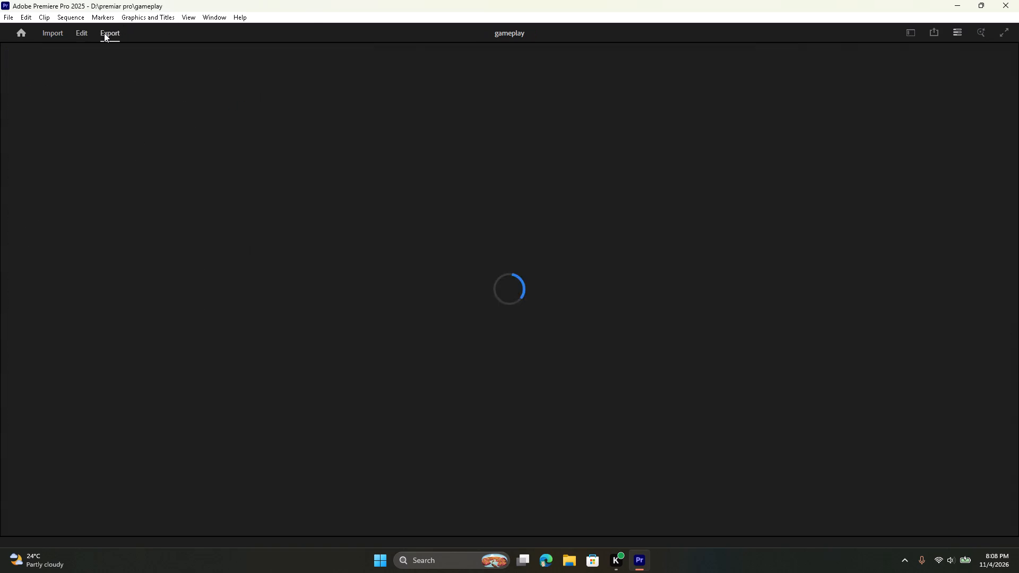
triple_click(261, 84)
click(261, 84)
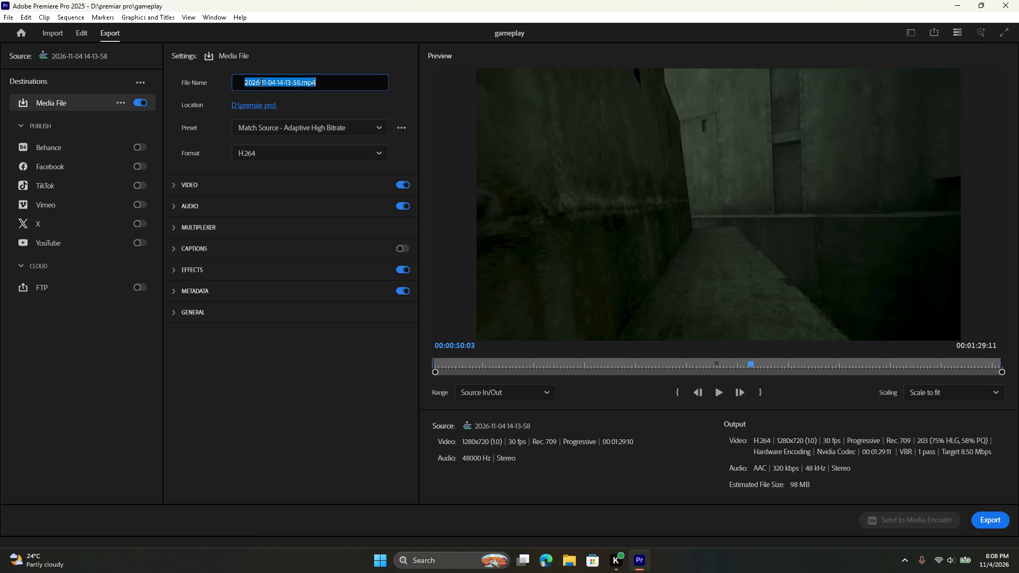
text(v1)
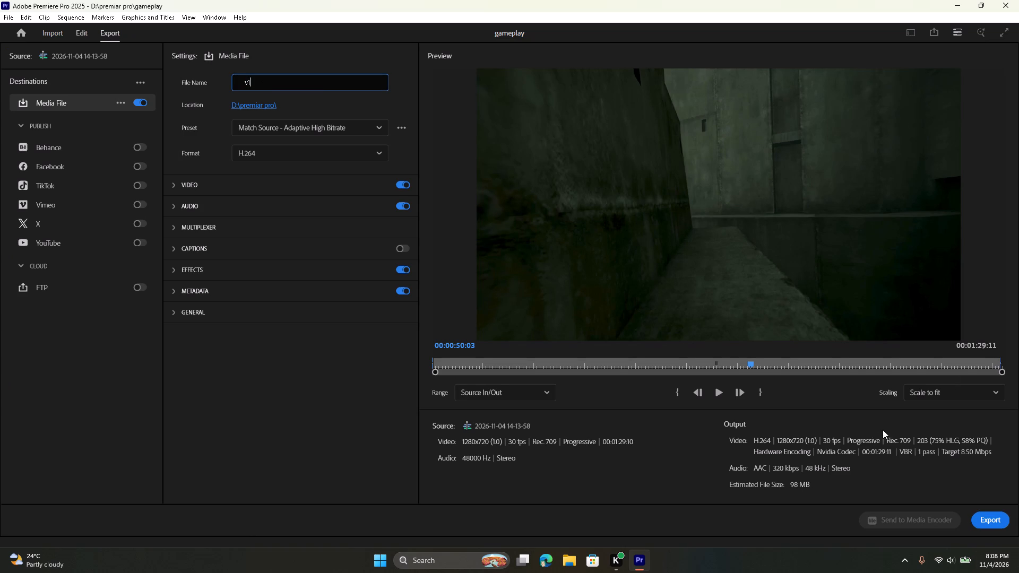
click(264, 80)
key(space)
text(gmaeplay)
scroll(264, 80, up, 1)
click(990, 522)
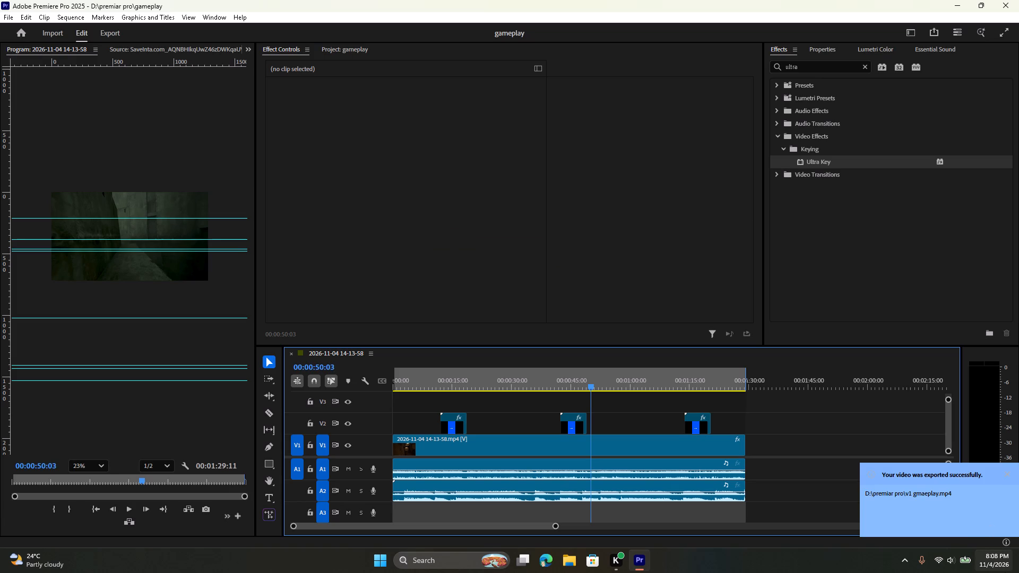
Delete all gameplay, overlay and audio clips from the exported sequence's timeline and save the project.
scroll(1004, 572, down, 3)
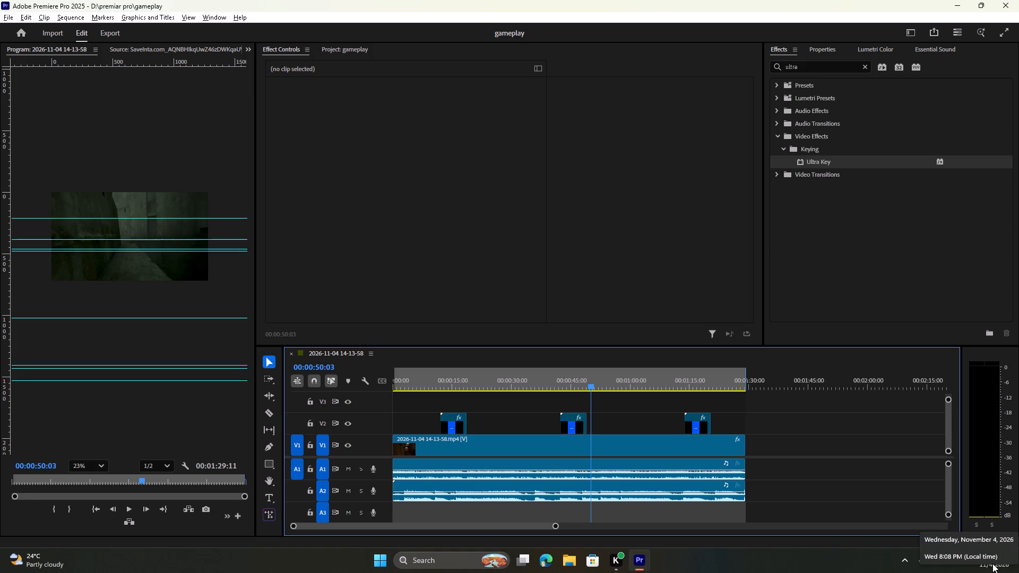
alt+scroll(991, 563, down, 3)
drag(790, 485, 376, 414)
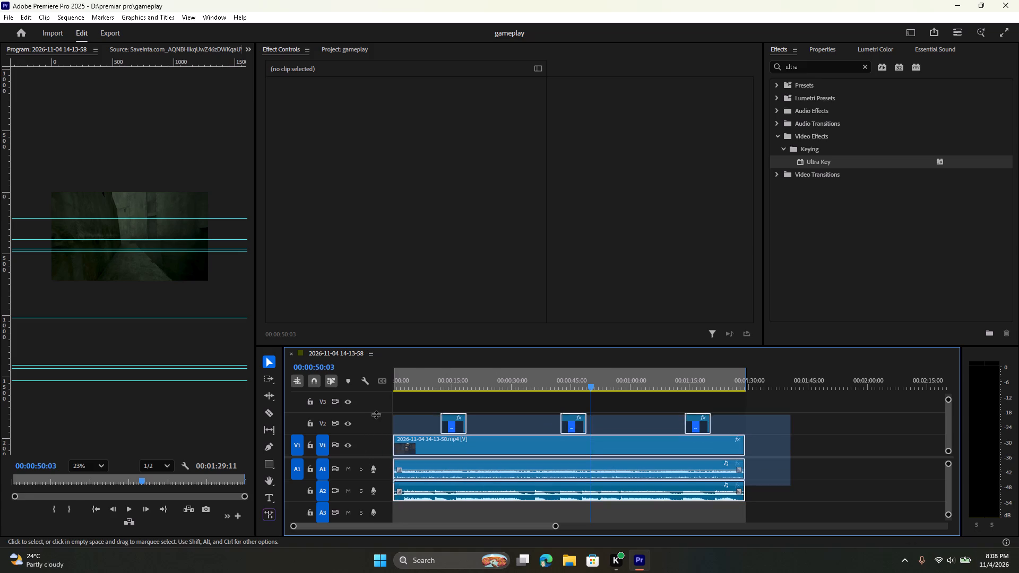
key(Delete)
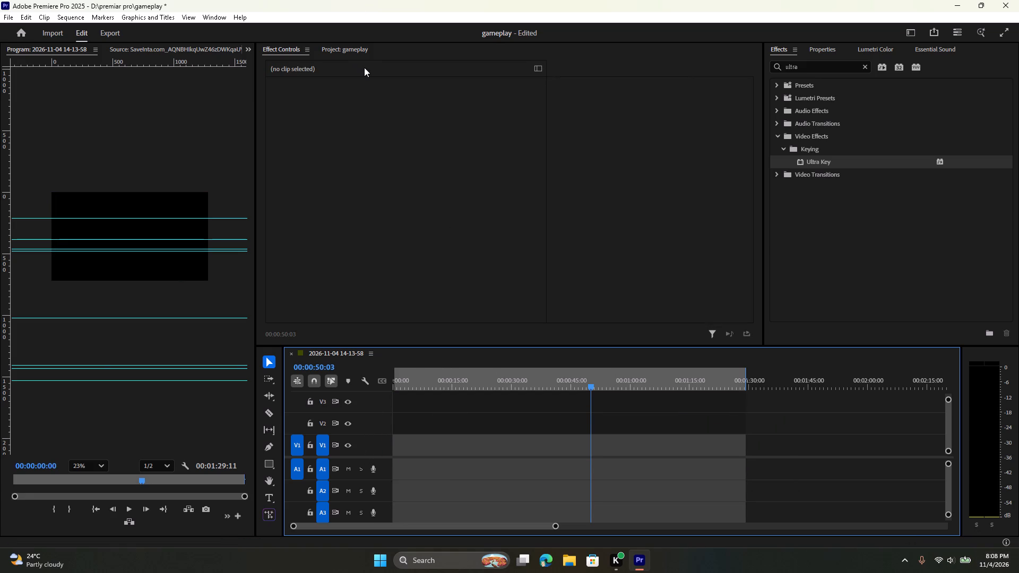
key(ctrl+s)
key(ctrl+s)
key(ctrl+s)
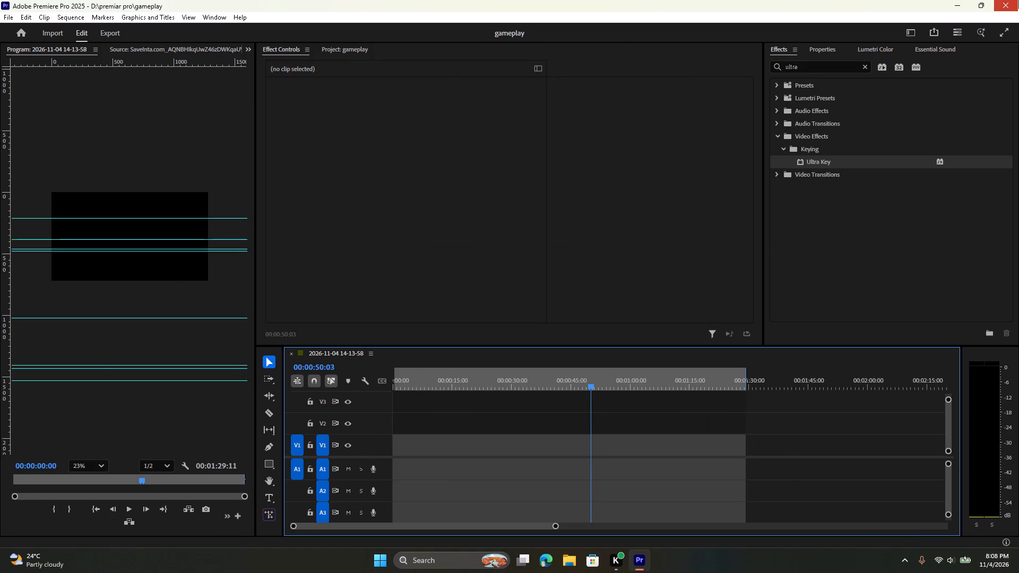